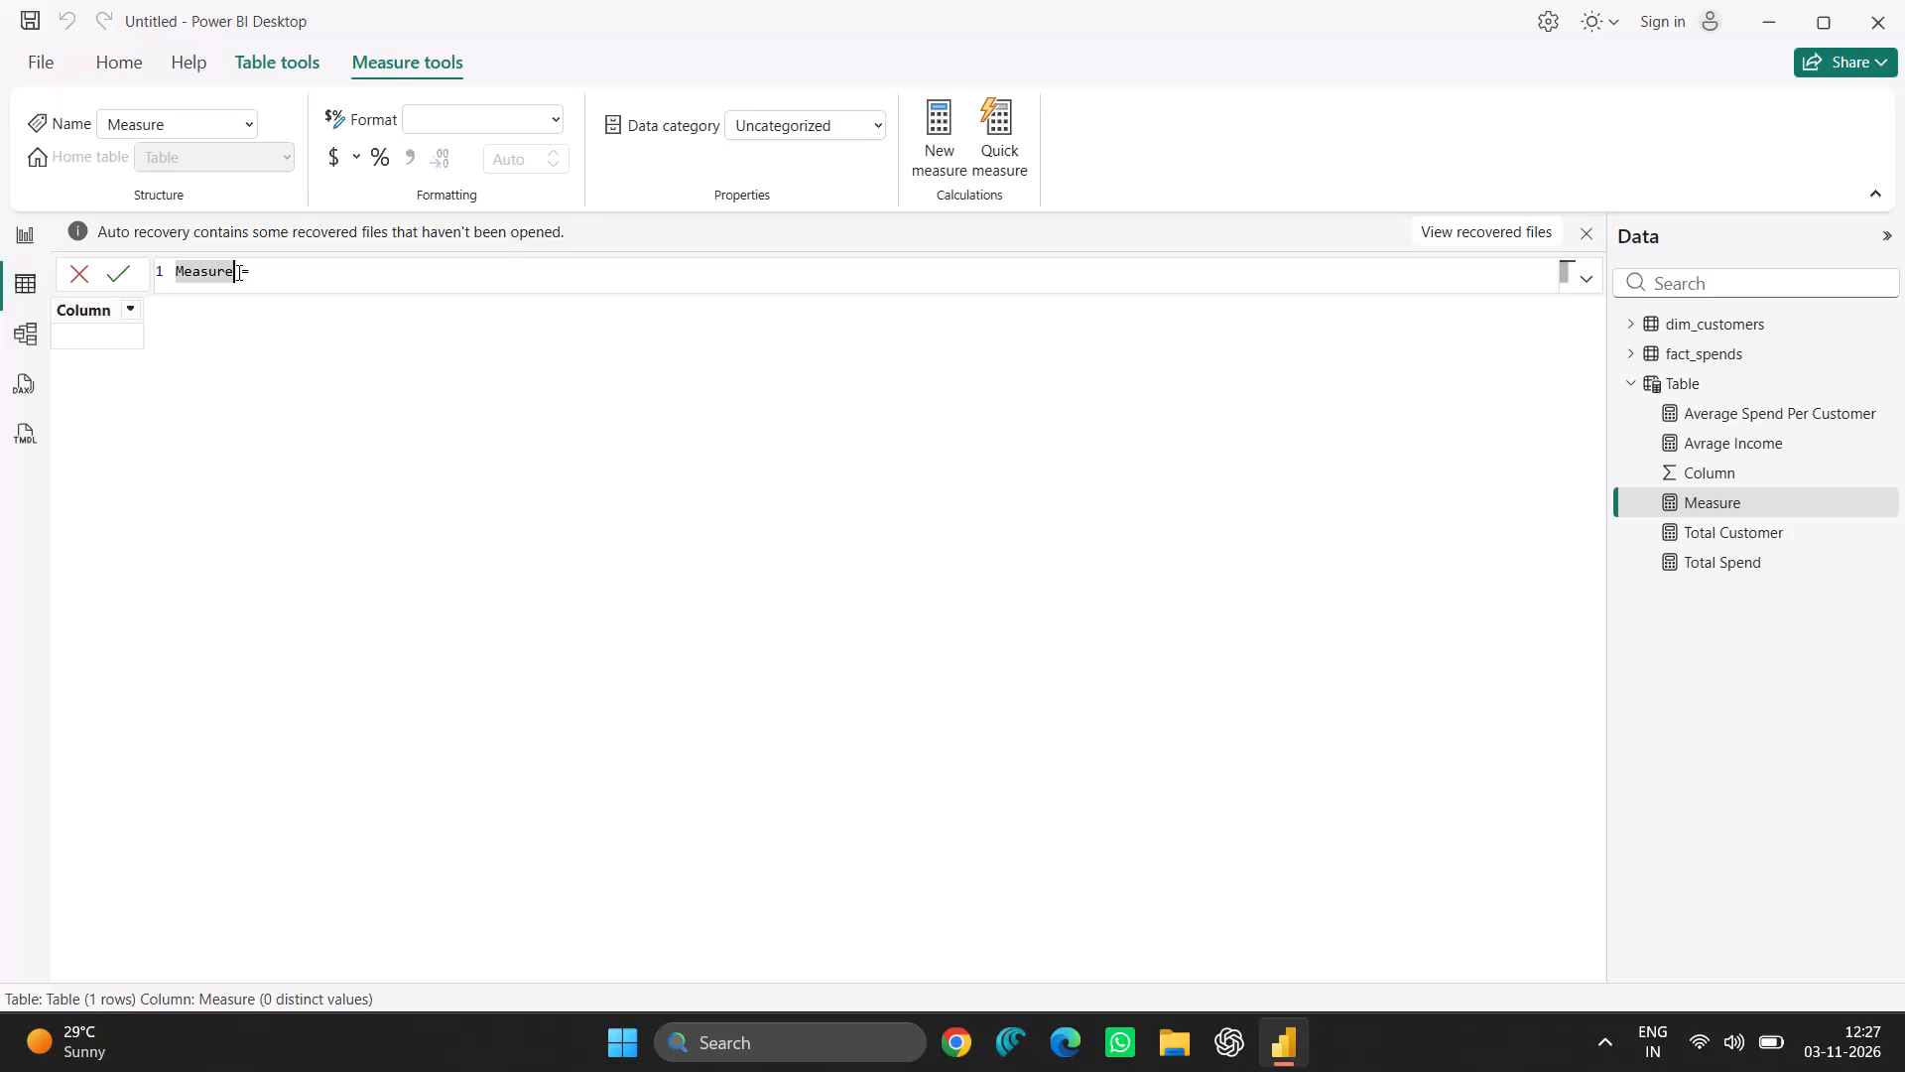
Replace the new measure's default name in its formula with Monthly Income Utilization %.
key(BackSpace)
key(BackSpace)
key(BackSpace)
key(BackSpace)
key(BackSpace)
key(BackSpace)
key(BackSpace)
key(BackSpace)
key(BackSpace)
key(BackSpace)
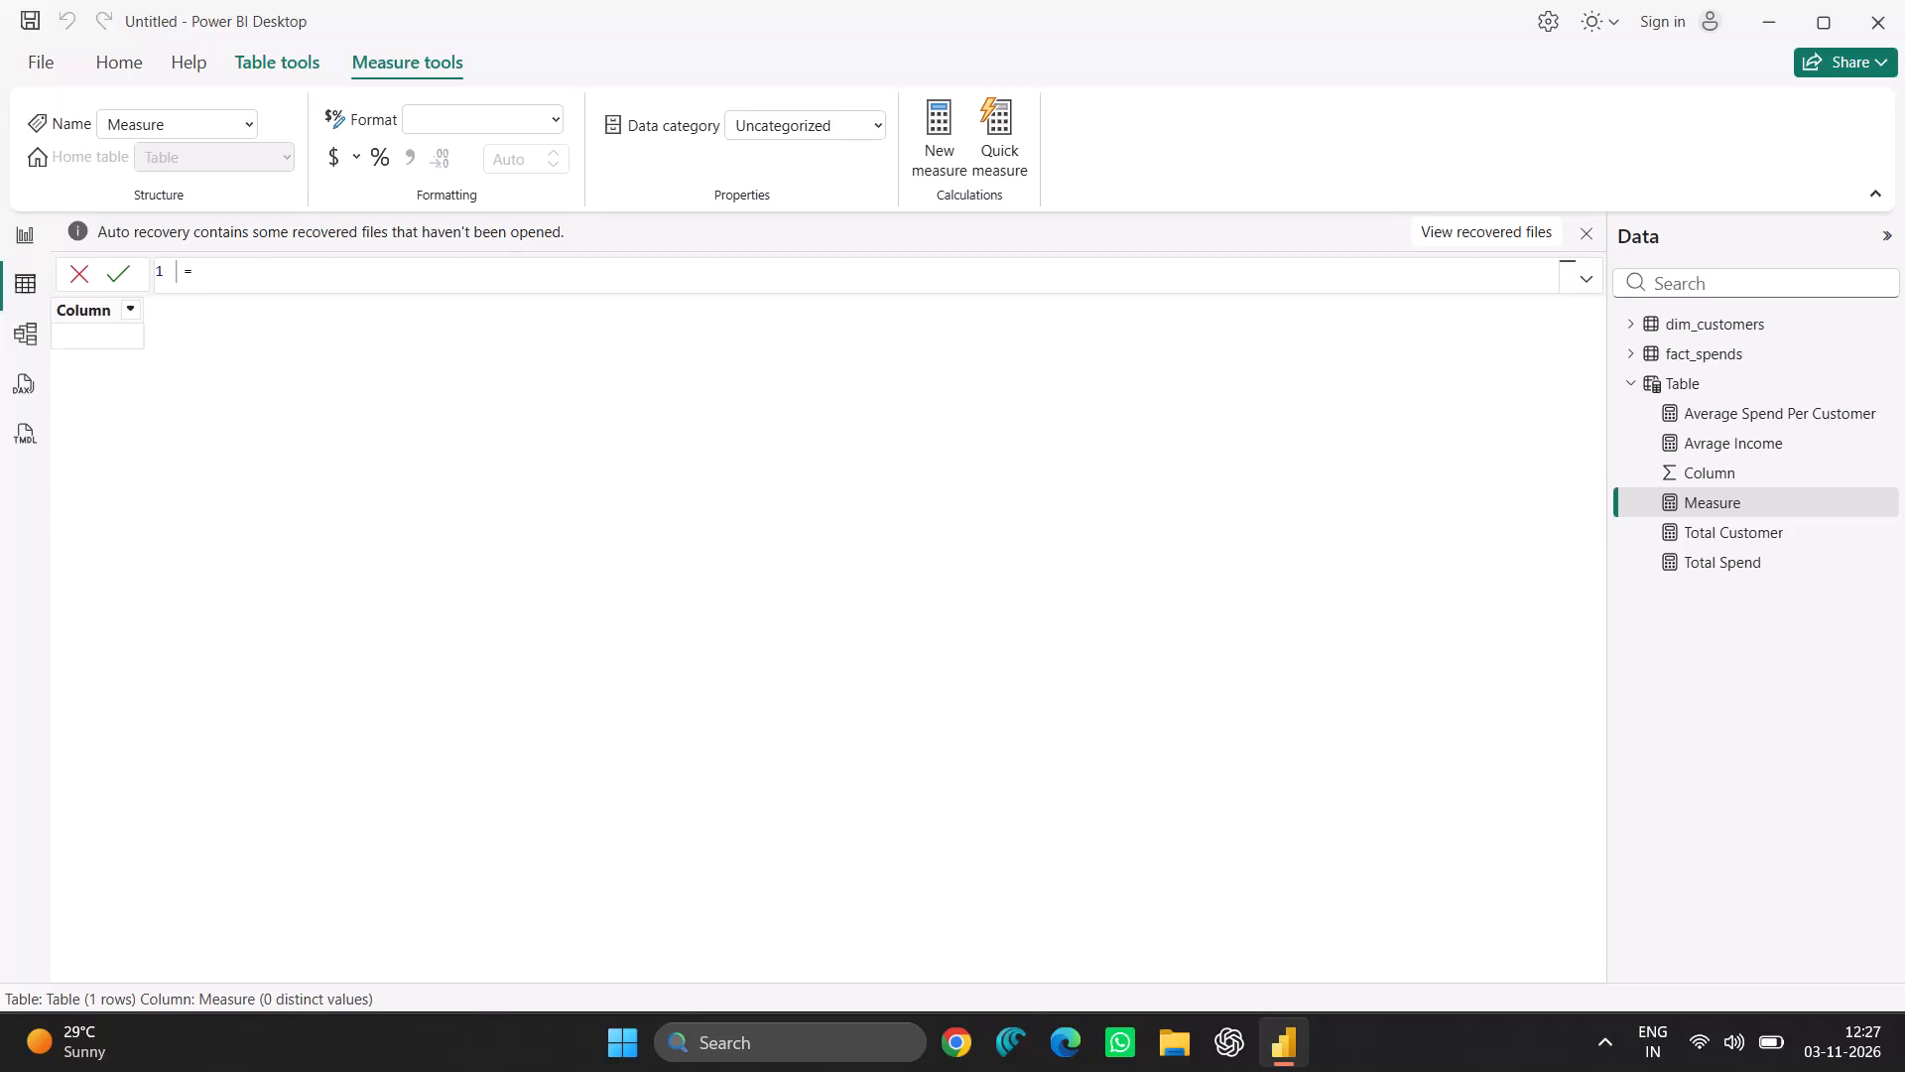
text(Mon)
key(BackSpace)
text(nthly Income)
key(space)
key(shift+u)
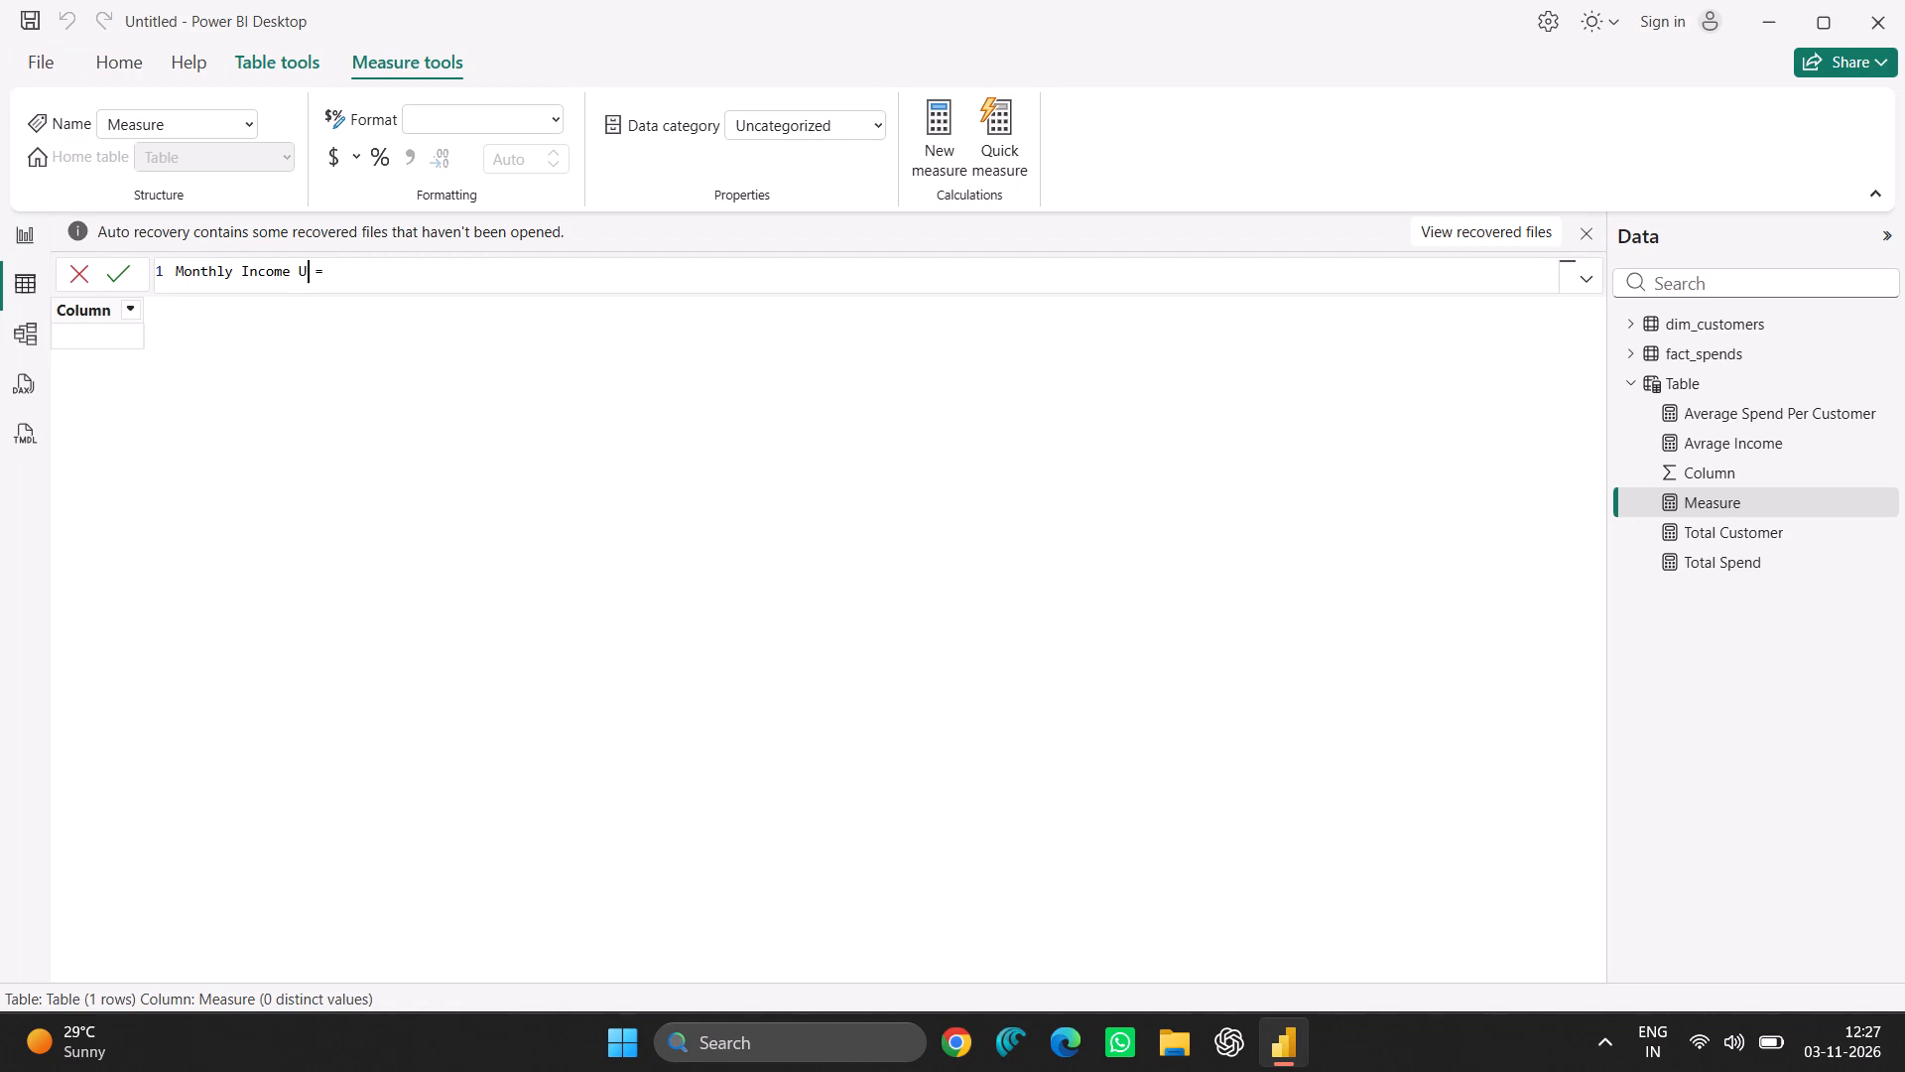
text(tilia)
key(BackSpace)
text(za)
key(i)
key(BackSpace)
text(tion)
key(space)
key(shift+percent)
Define the measure as DIVIDE([Average Spend Per Customer] /6, [Avrage Income],0) and commit the formula.
key(Right)
key(Right)
key(space)
text(Dv)
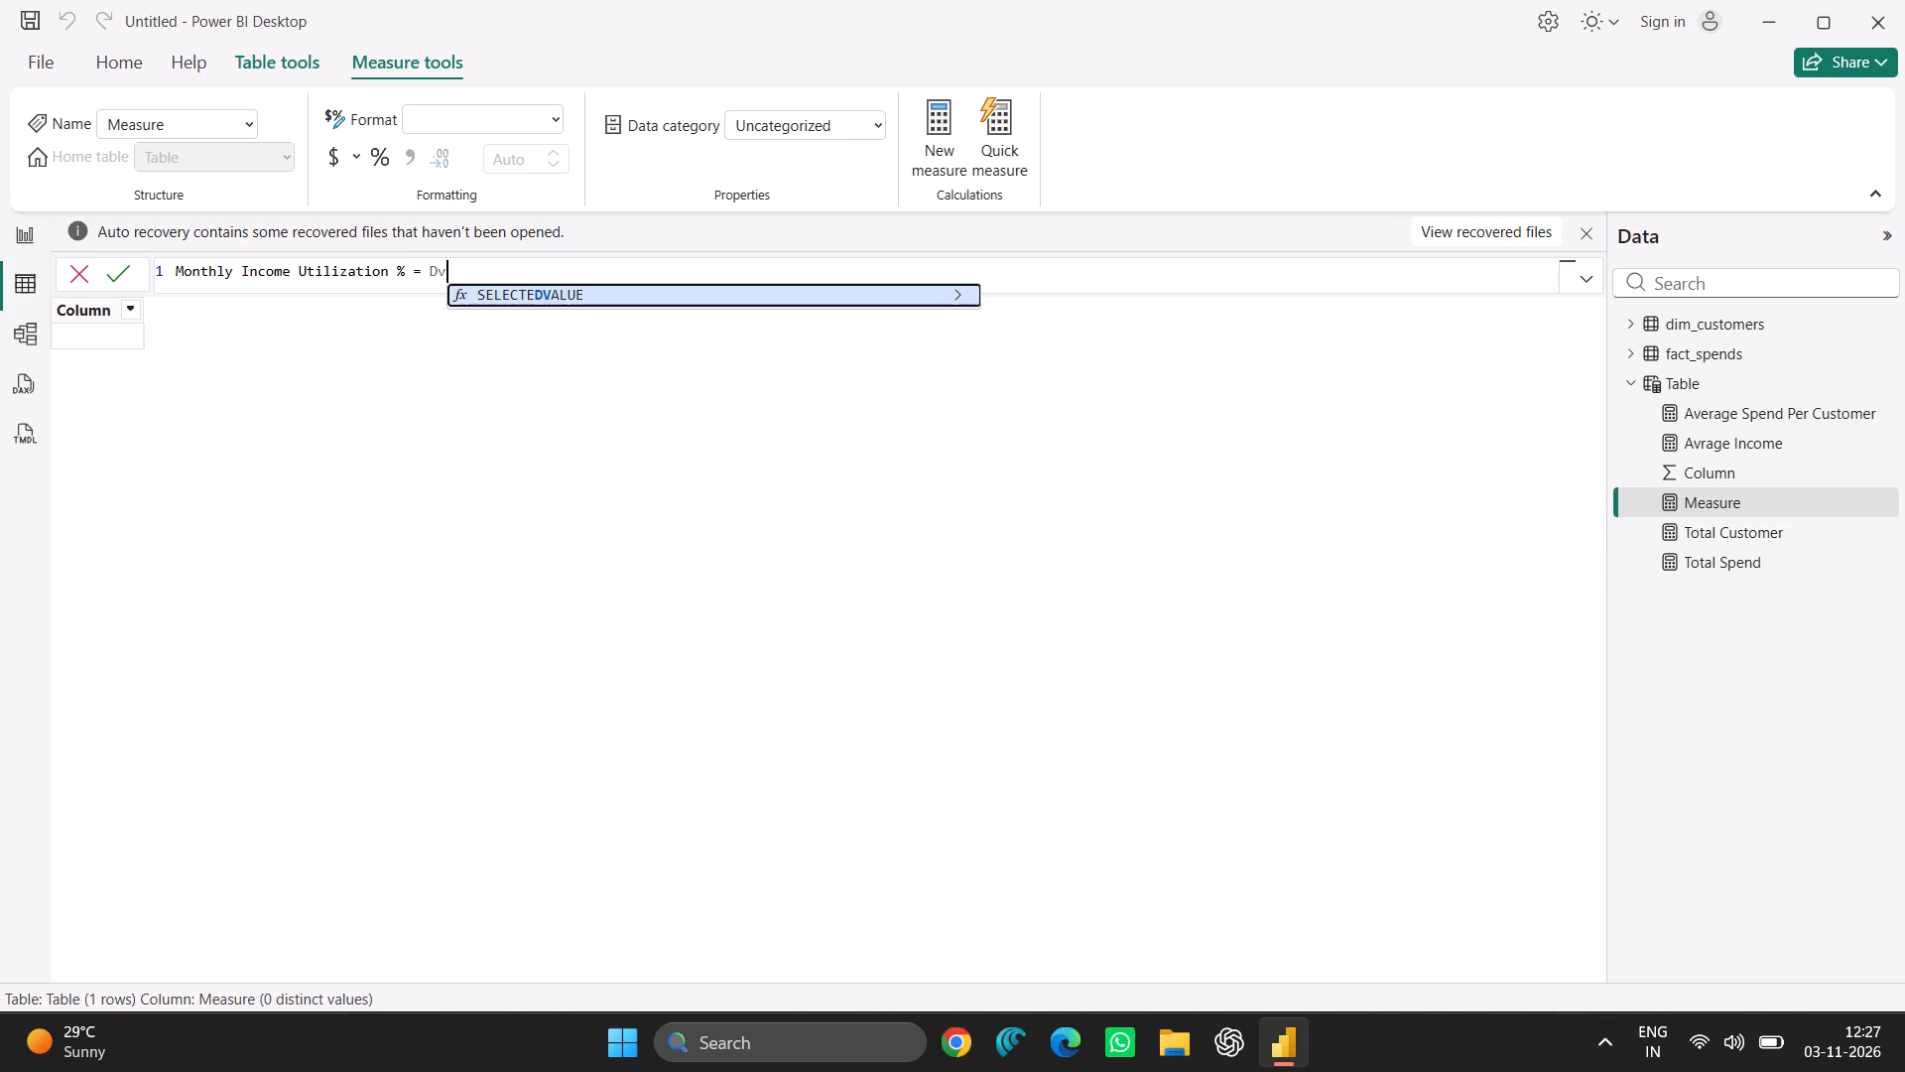
key(BackSpace)
text(ivi)
text(de)
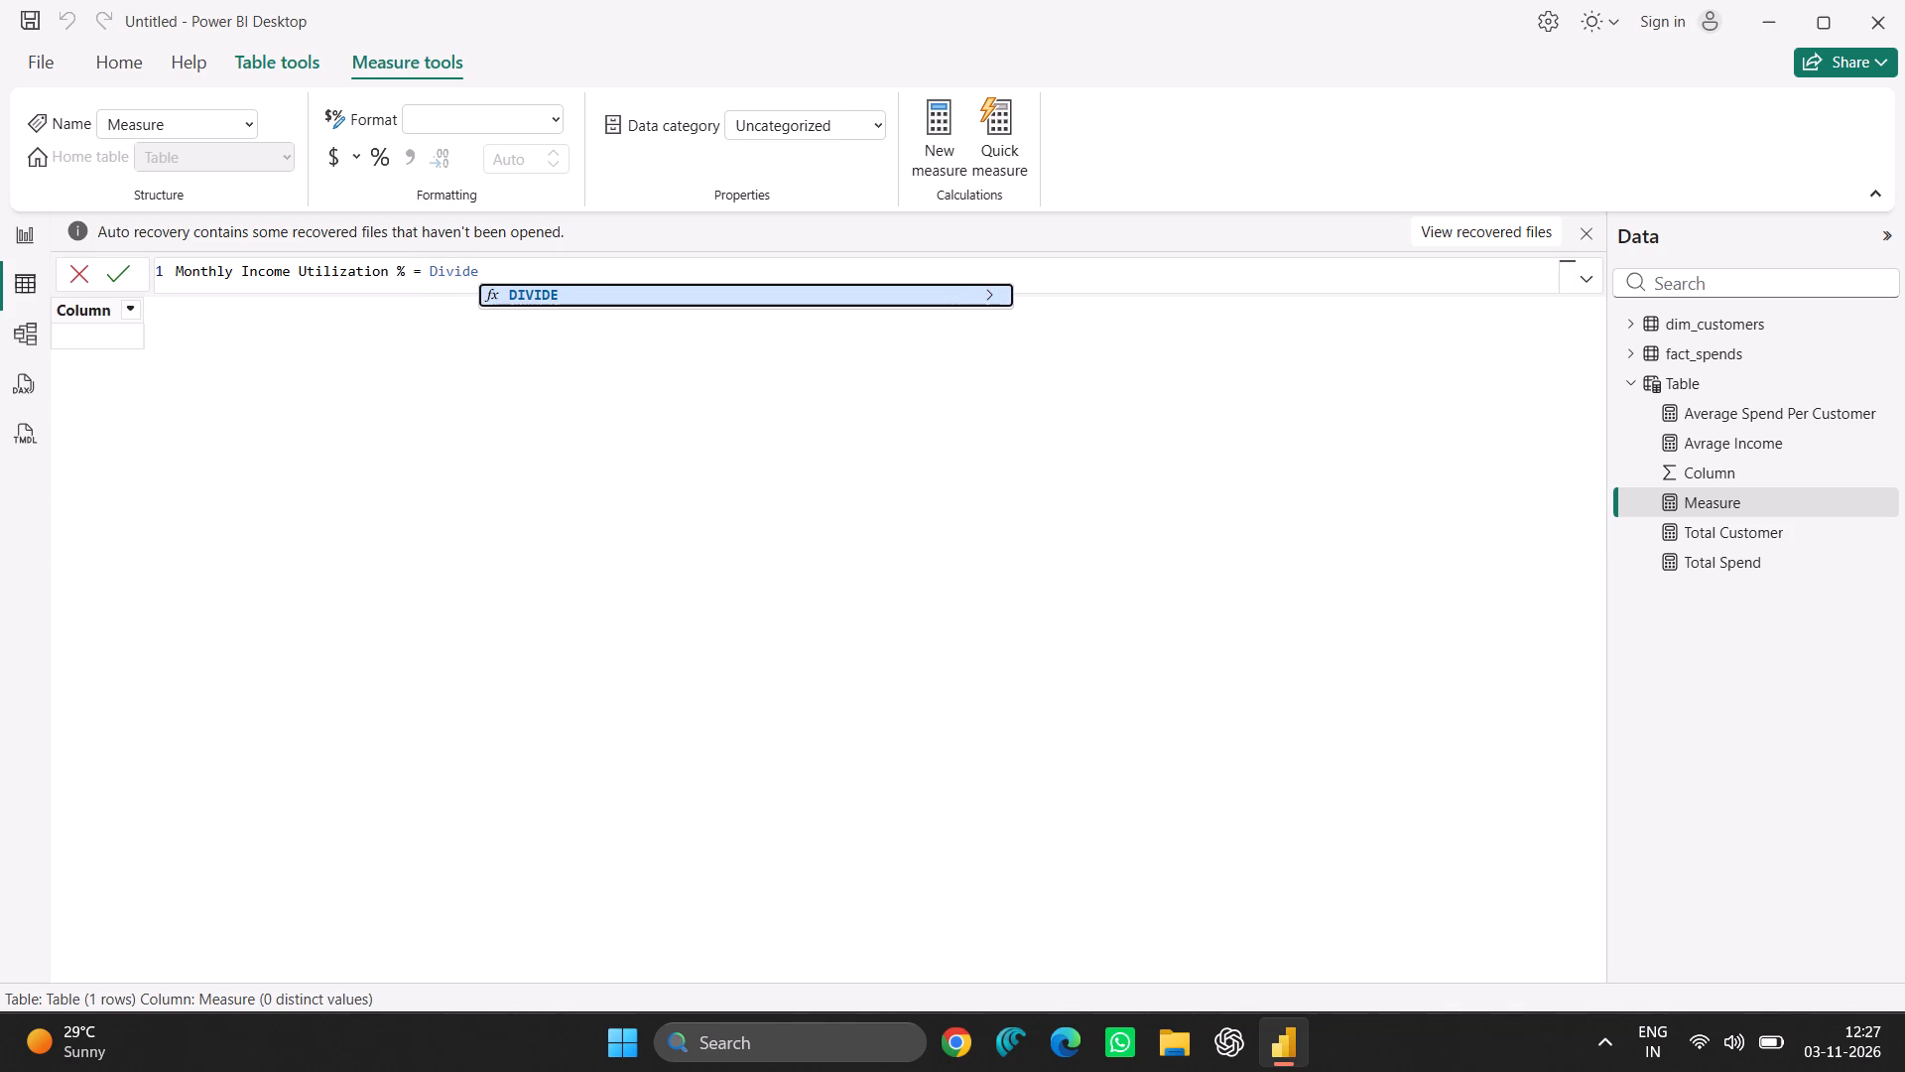
click(563, 293)
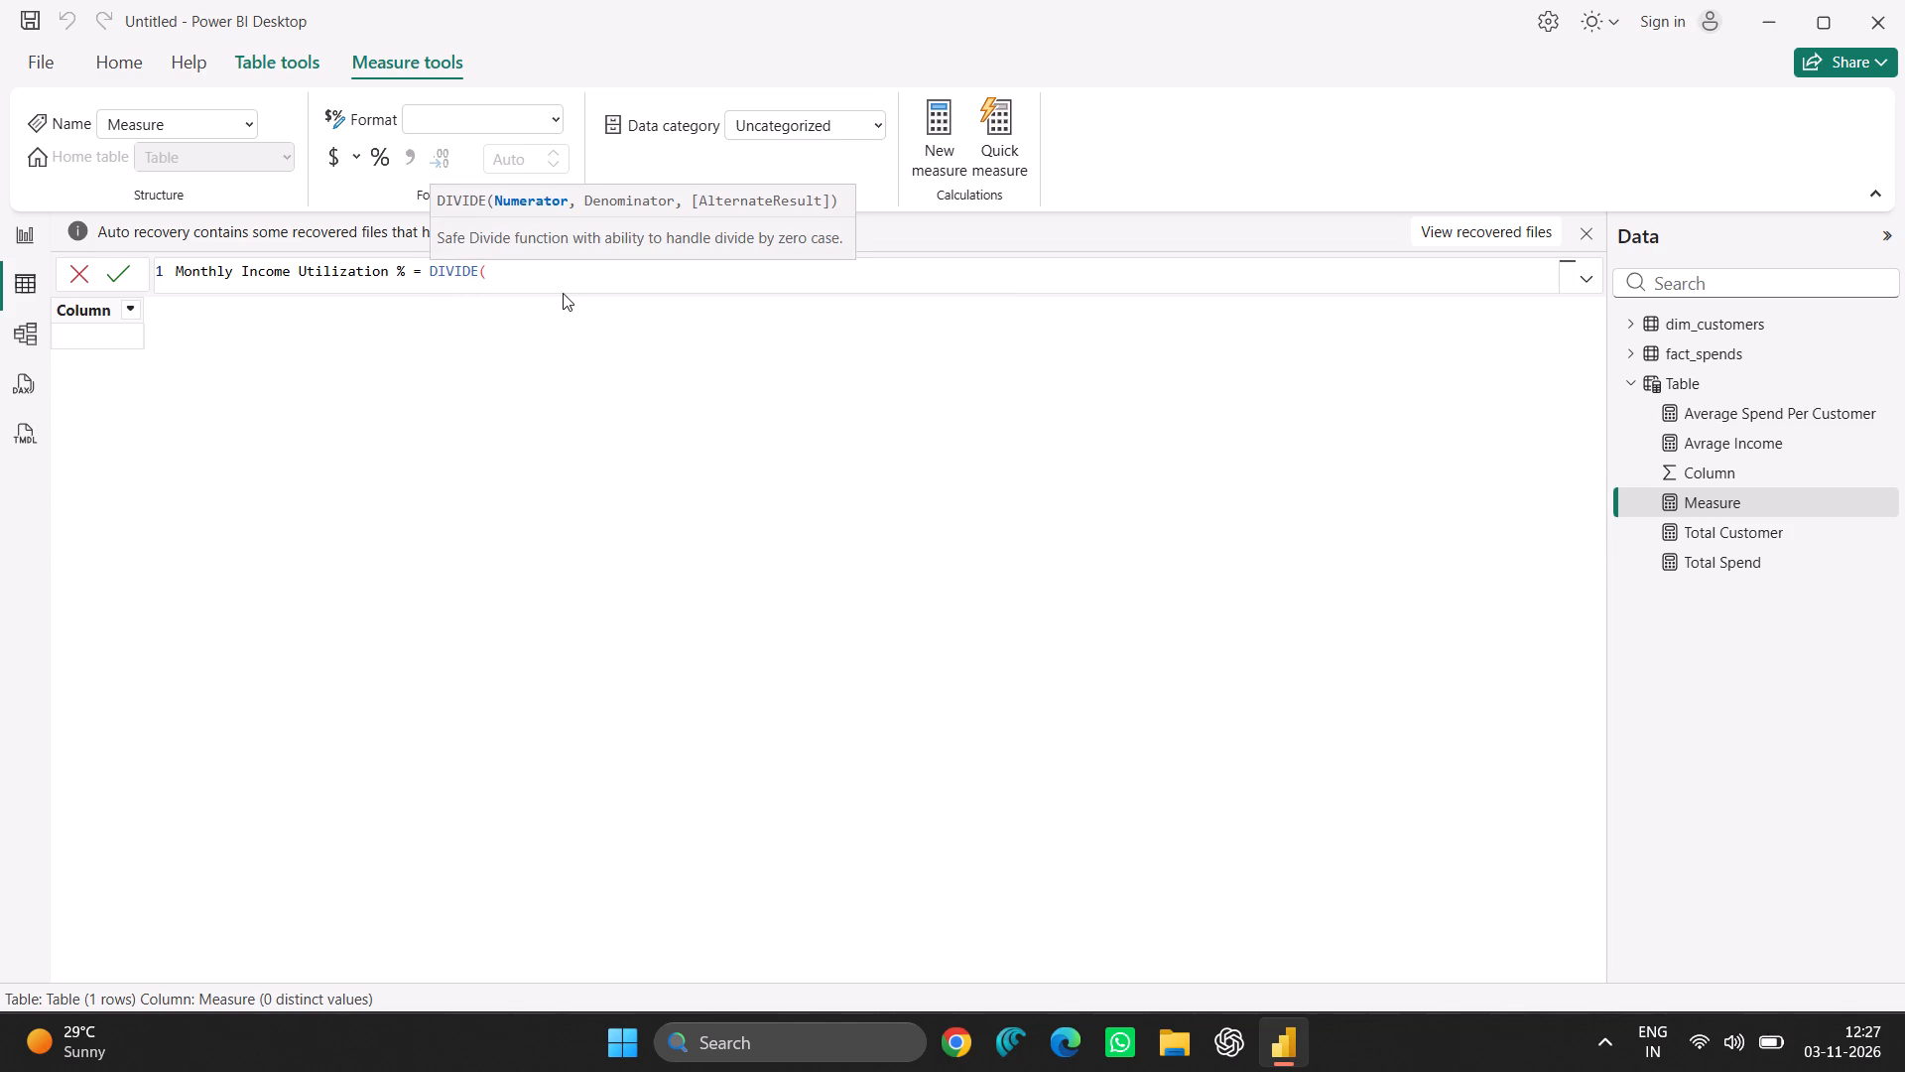
text([A)
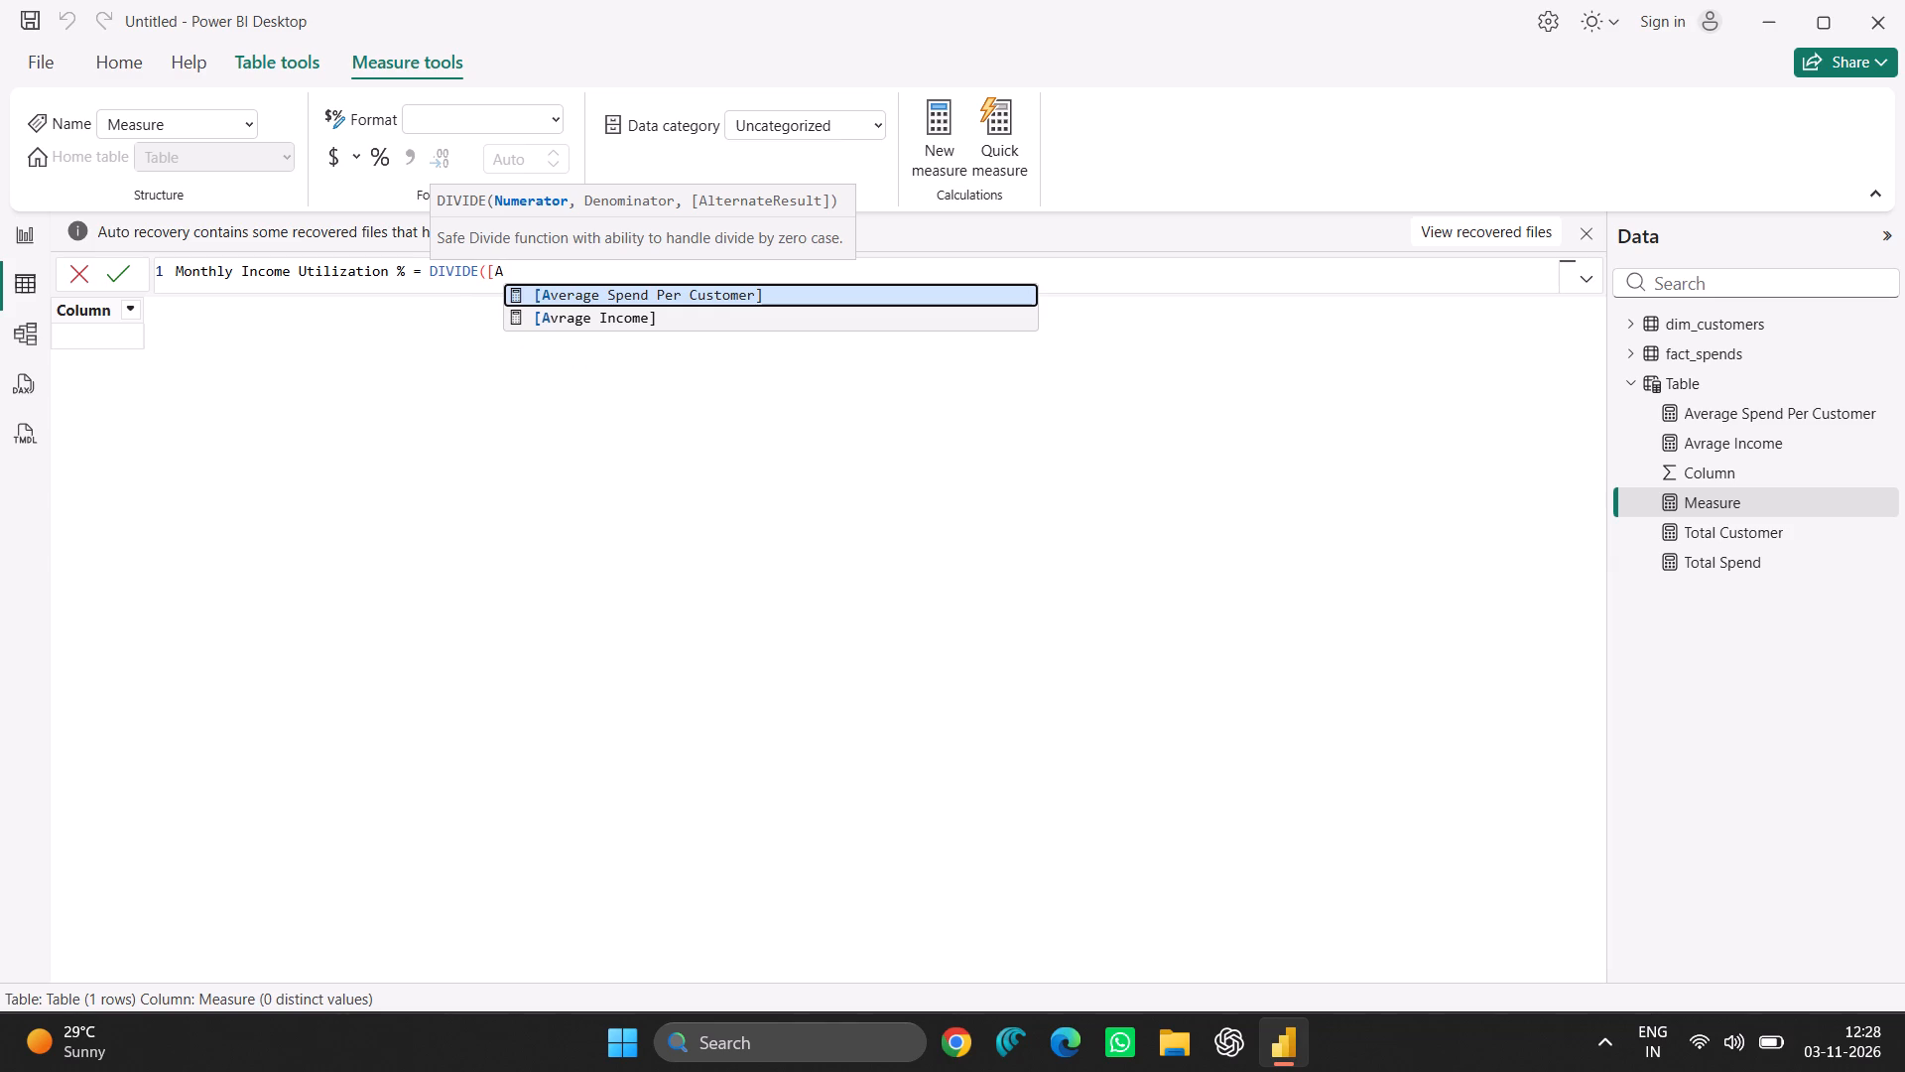
click(638, 285)
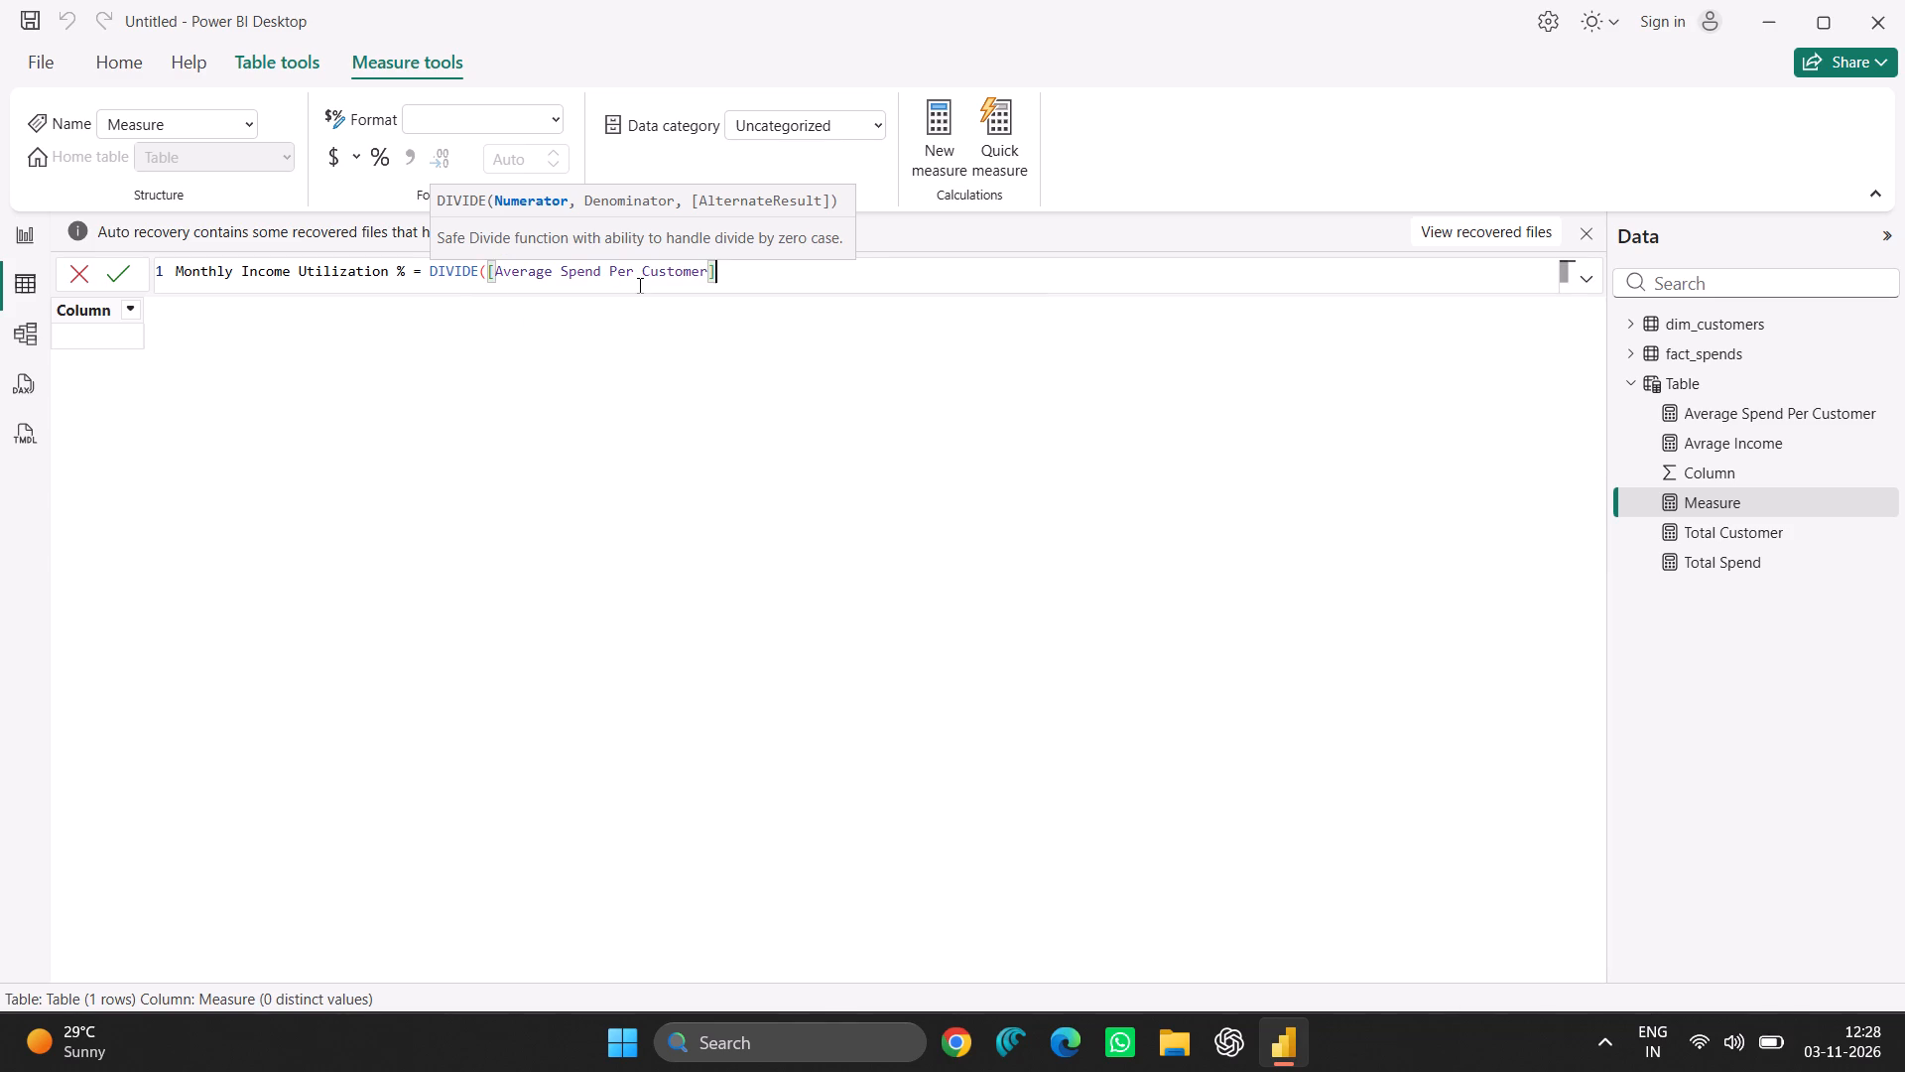
key(space)
key(slash)
key(6)
key(comma)
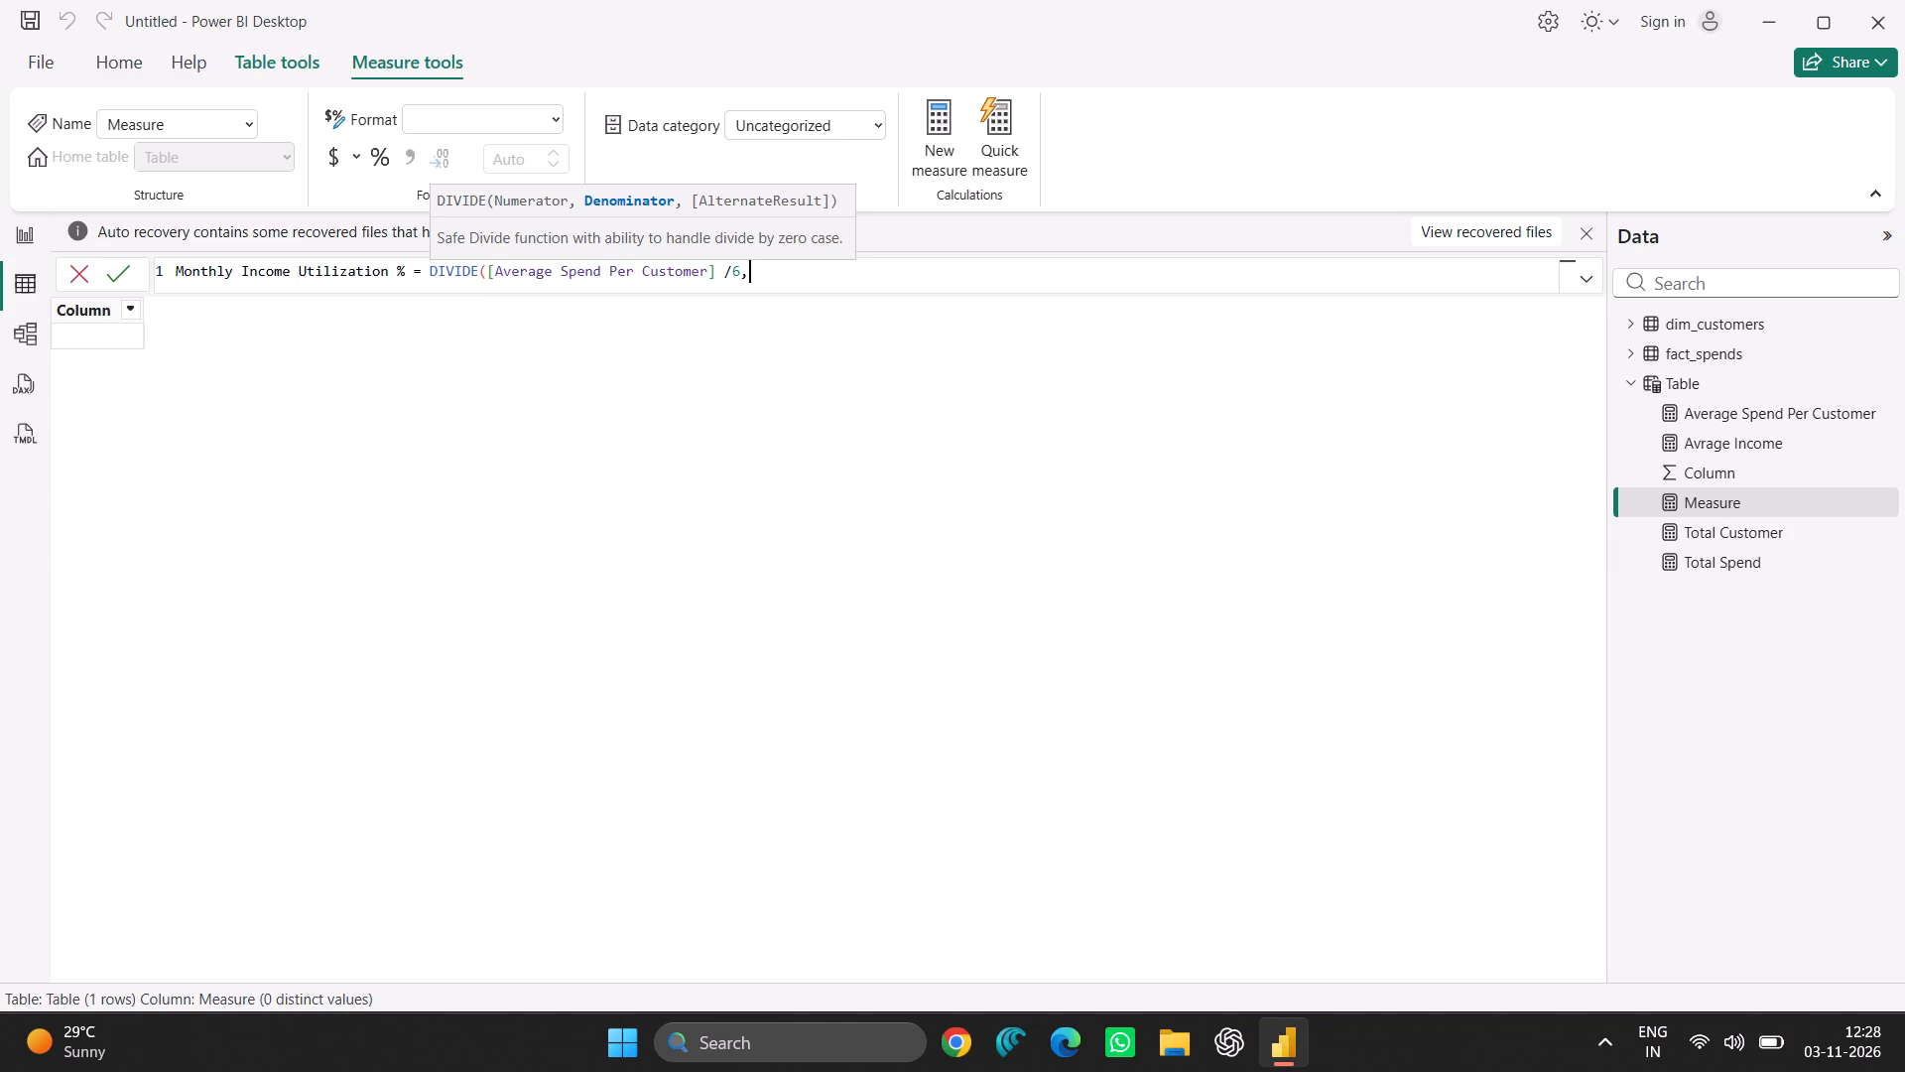
key(space)
text([)
key(shift+a)
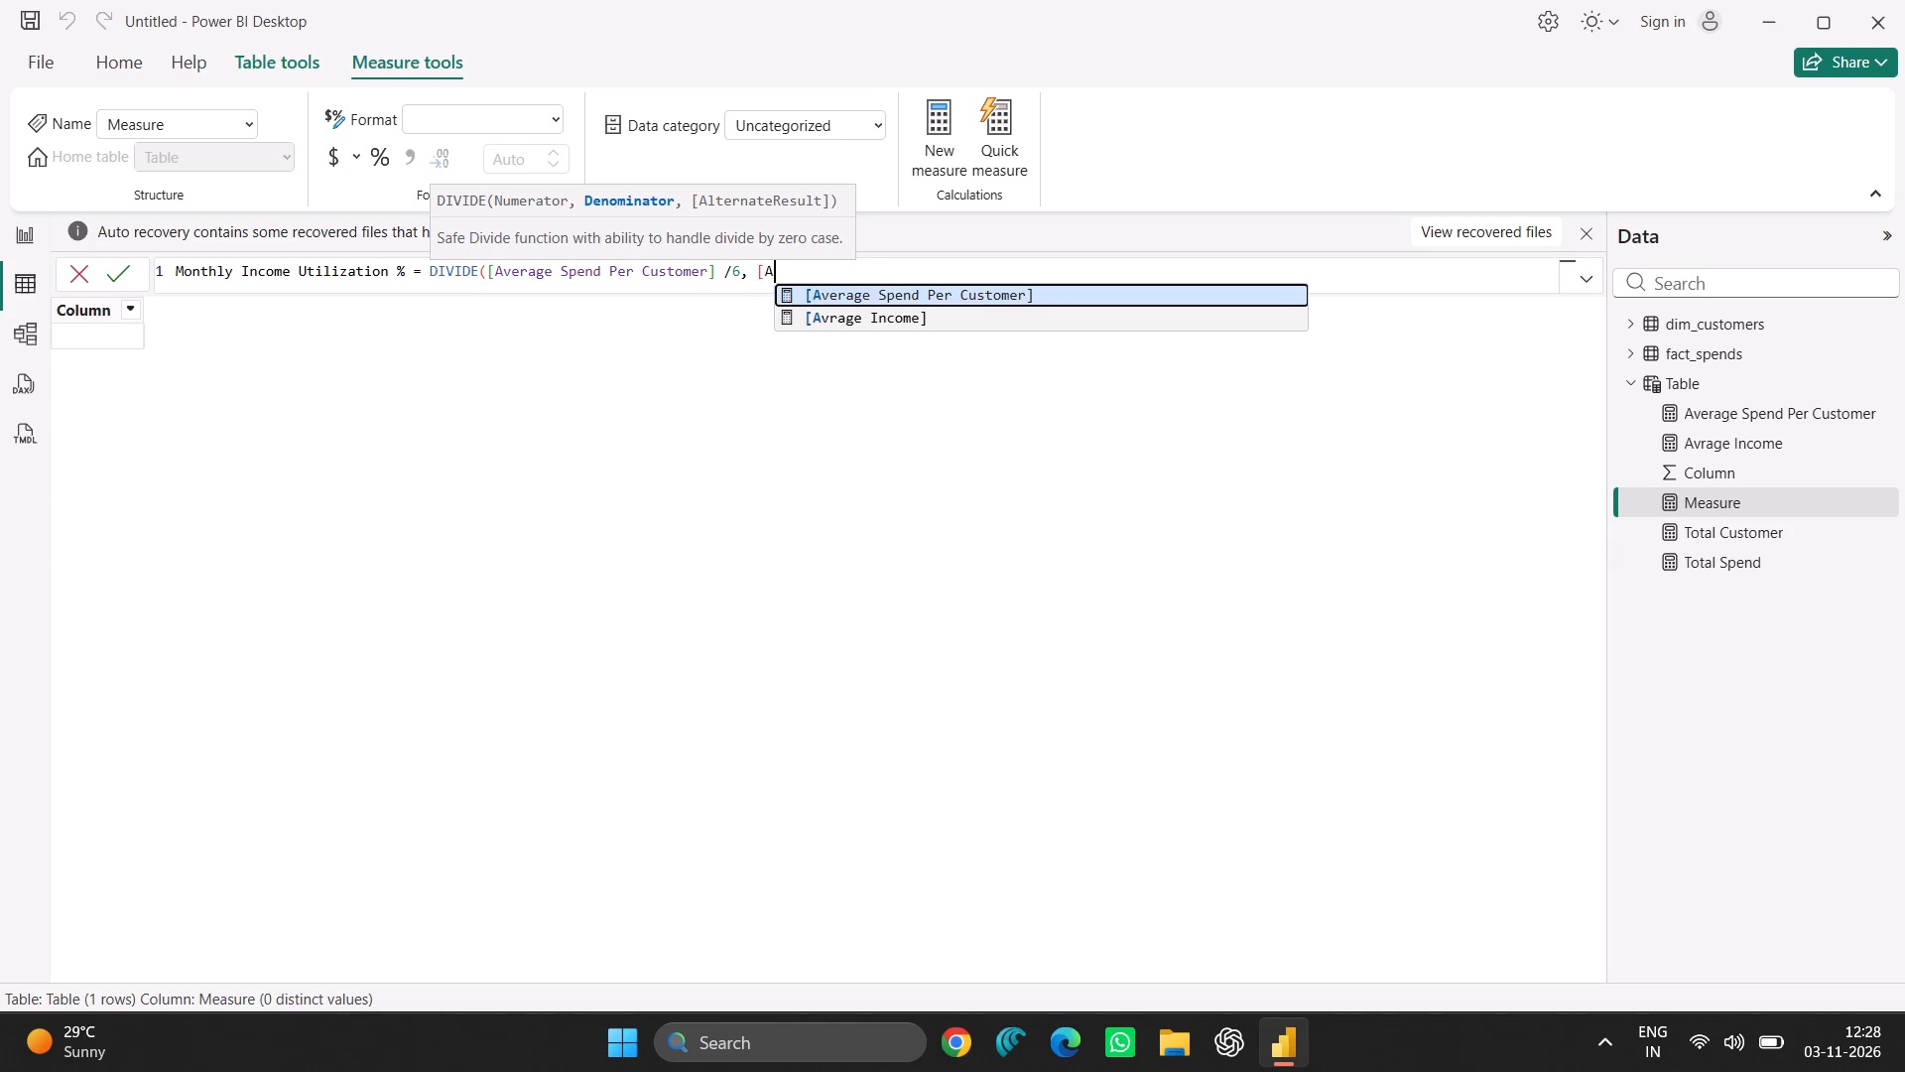
click(854, 312)
text(,0)
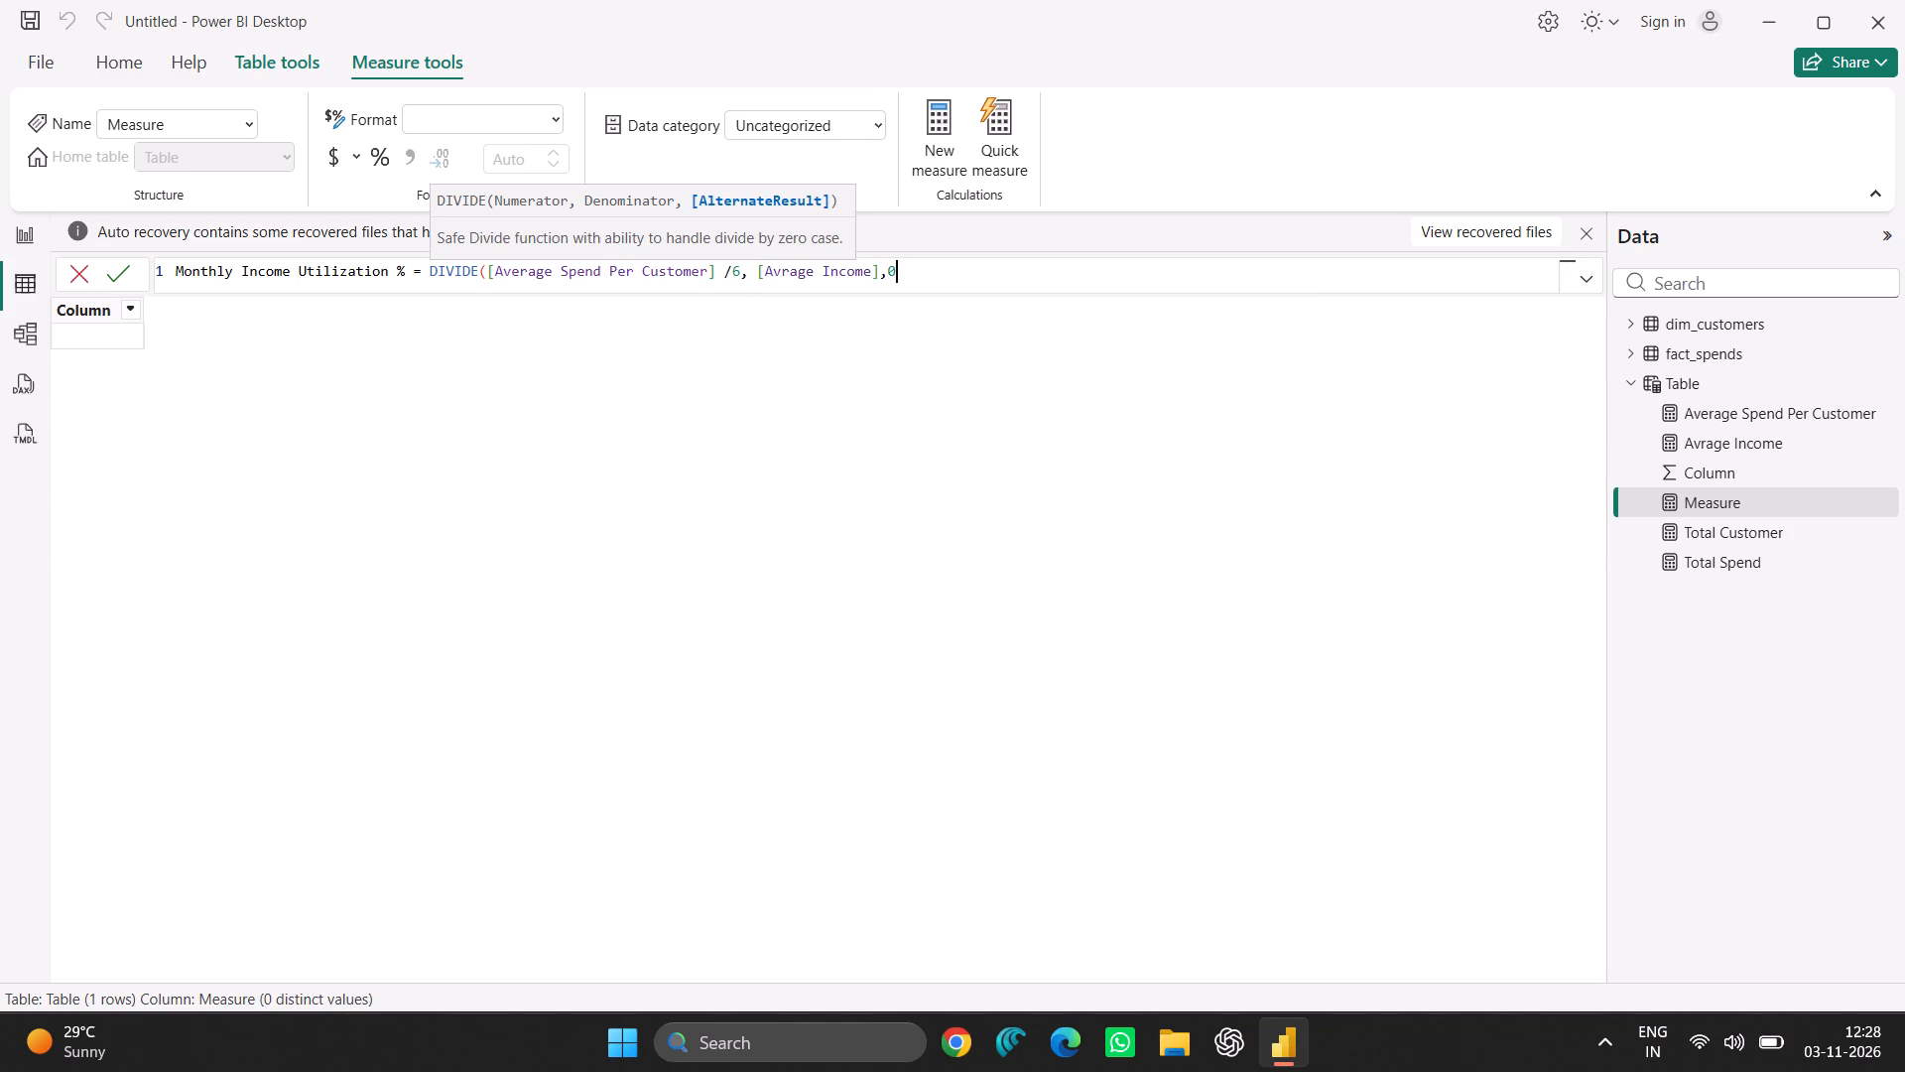
key(shift+parenright)
key(Return)
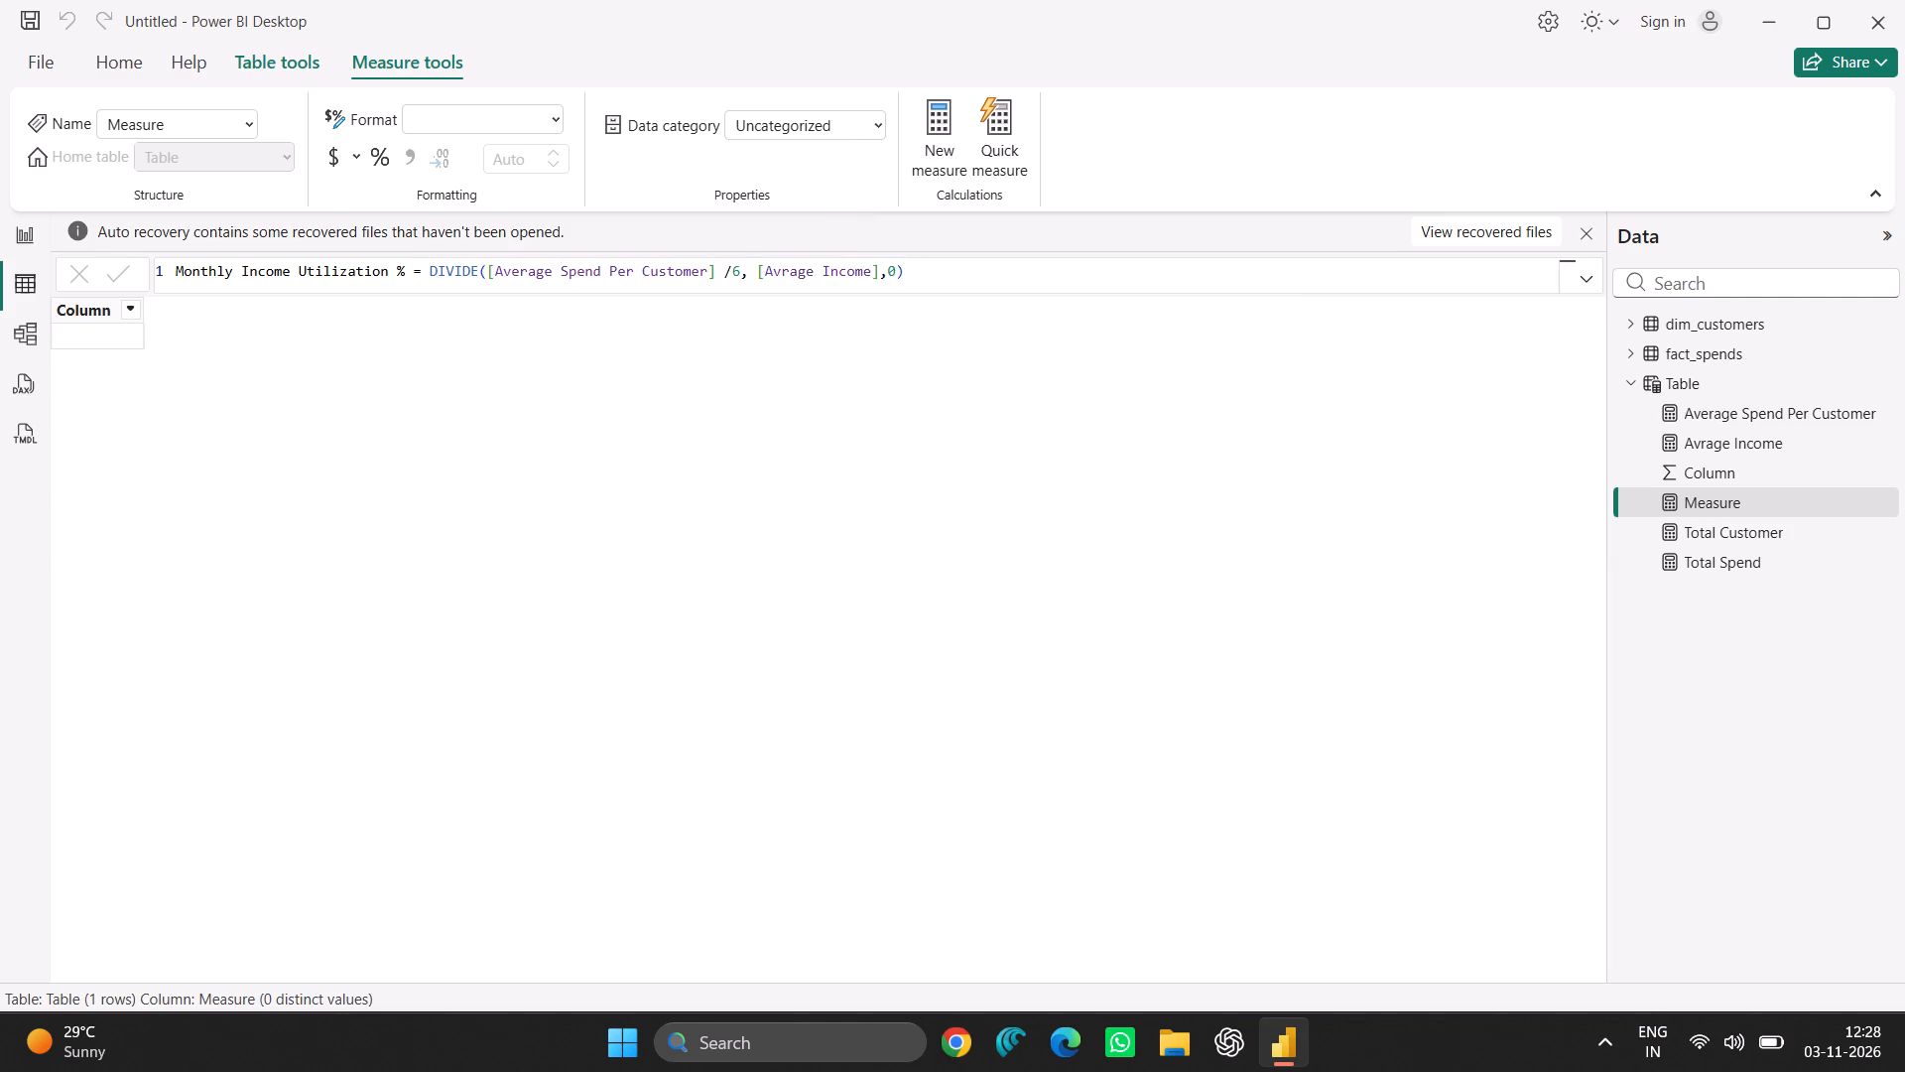
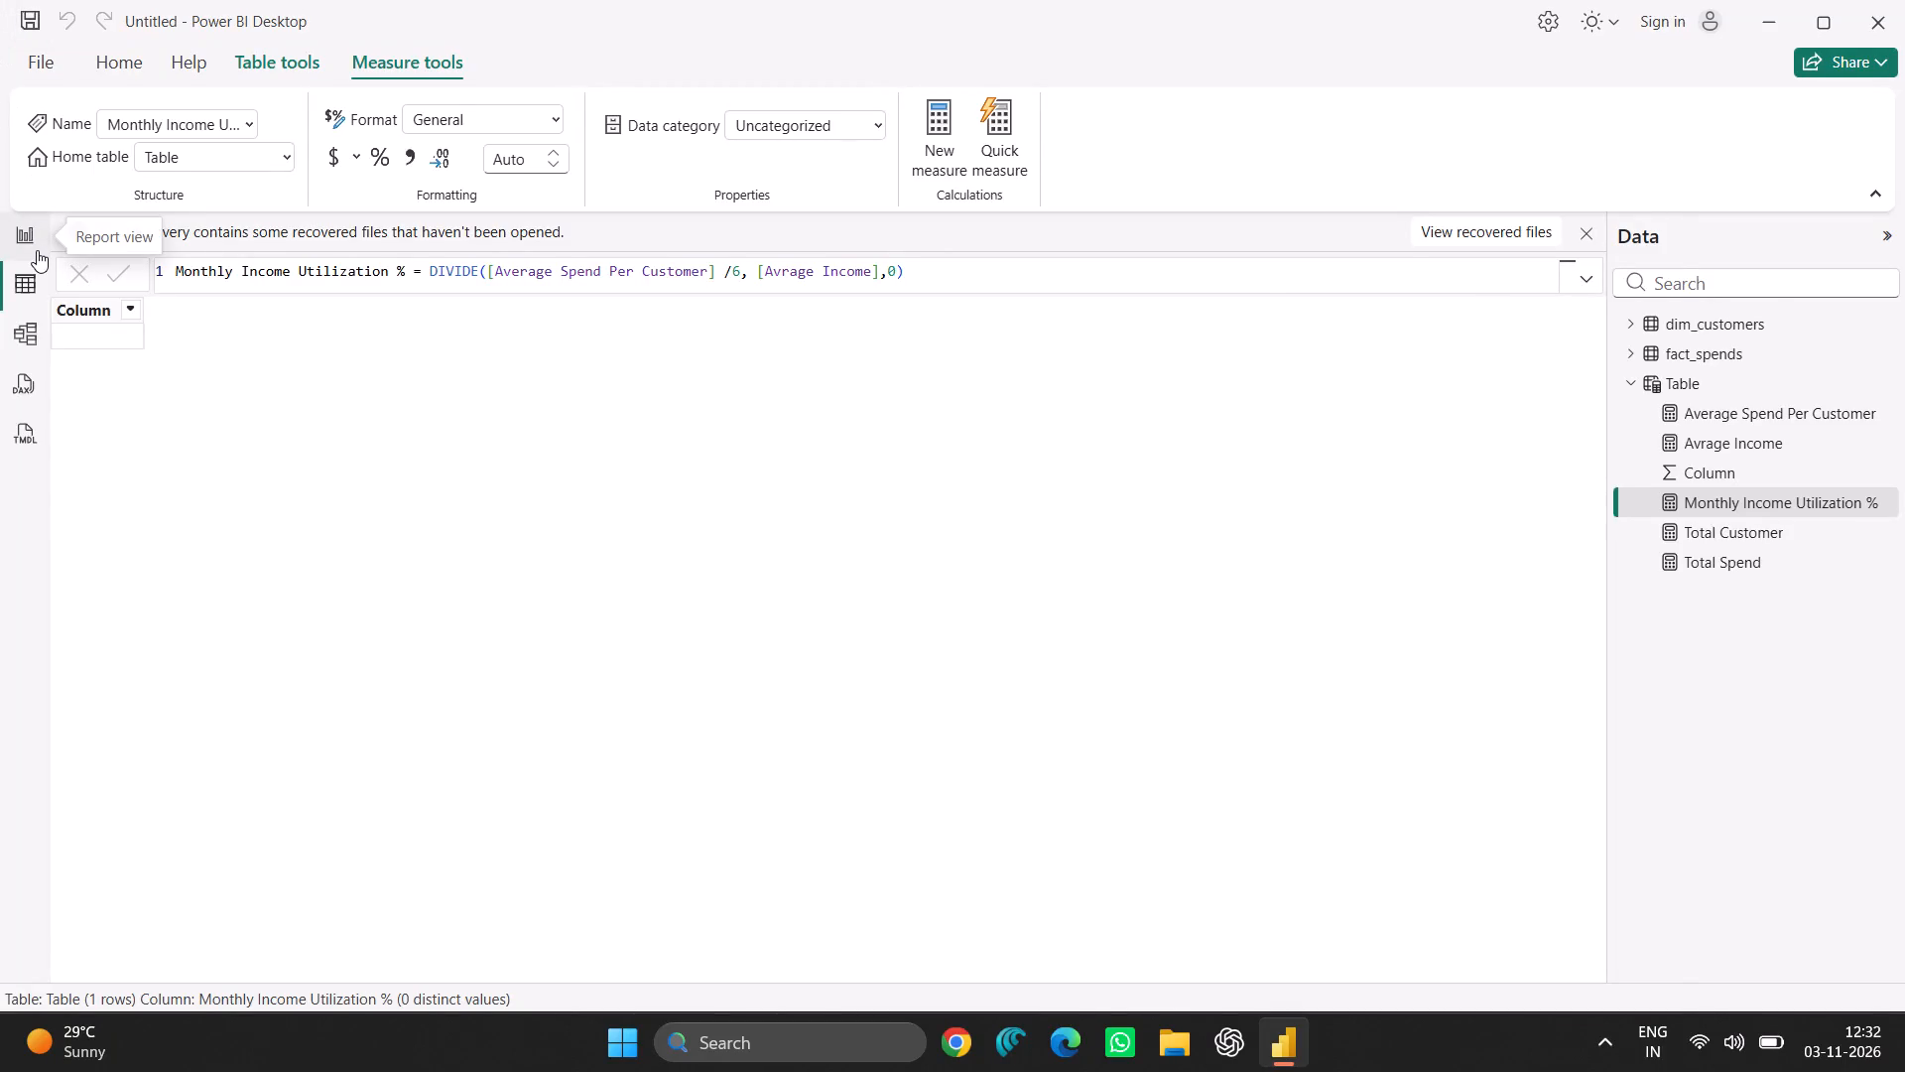
Add the Monthly Income Utilization % measure to the multi-value card on Page 1 of the report.
click(37, 250)
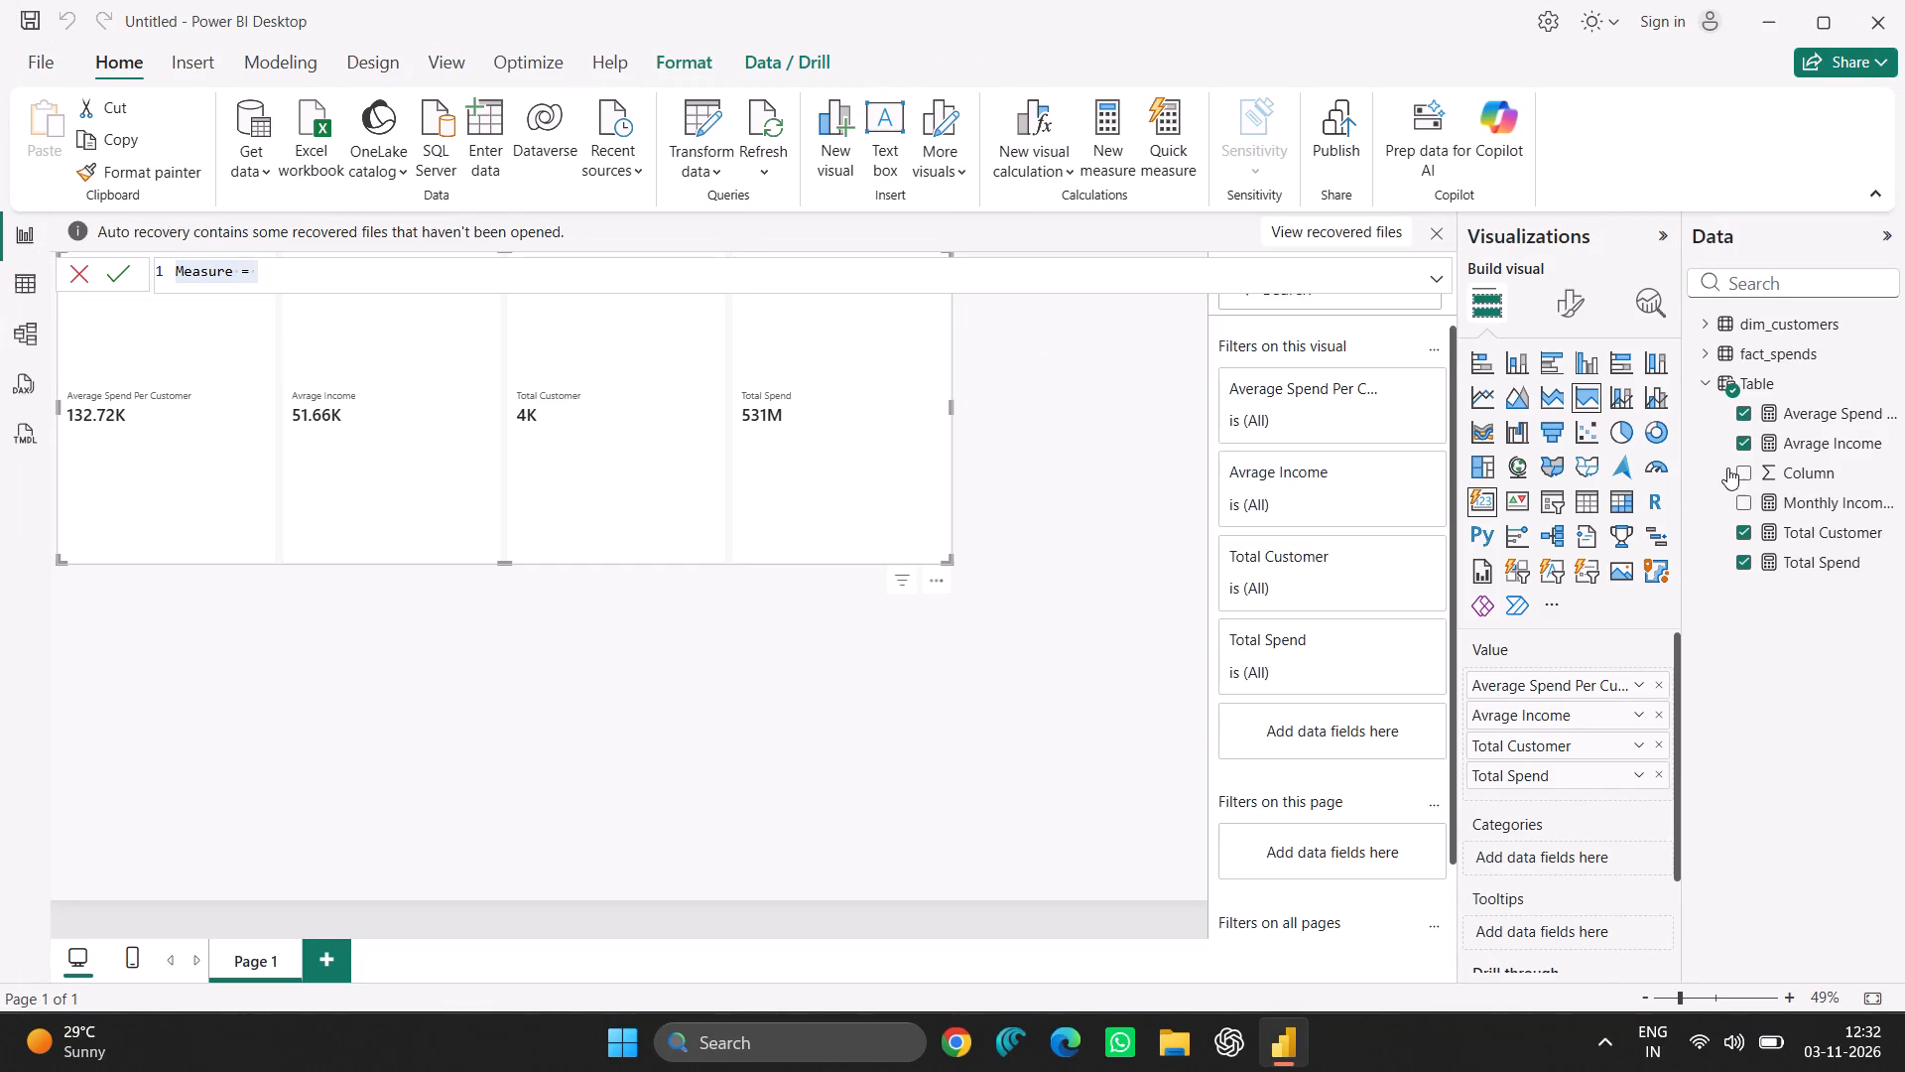
click(1744, 504)
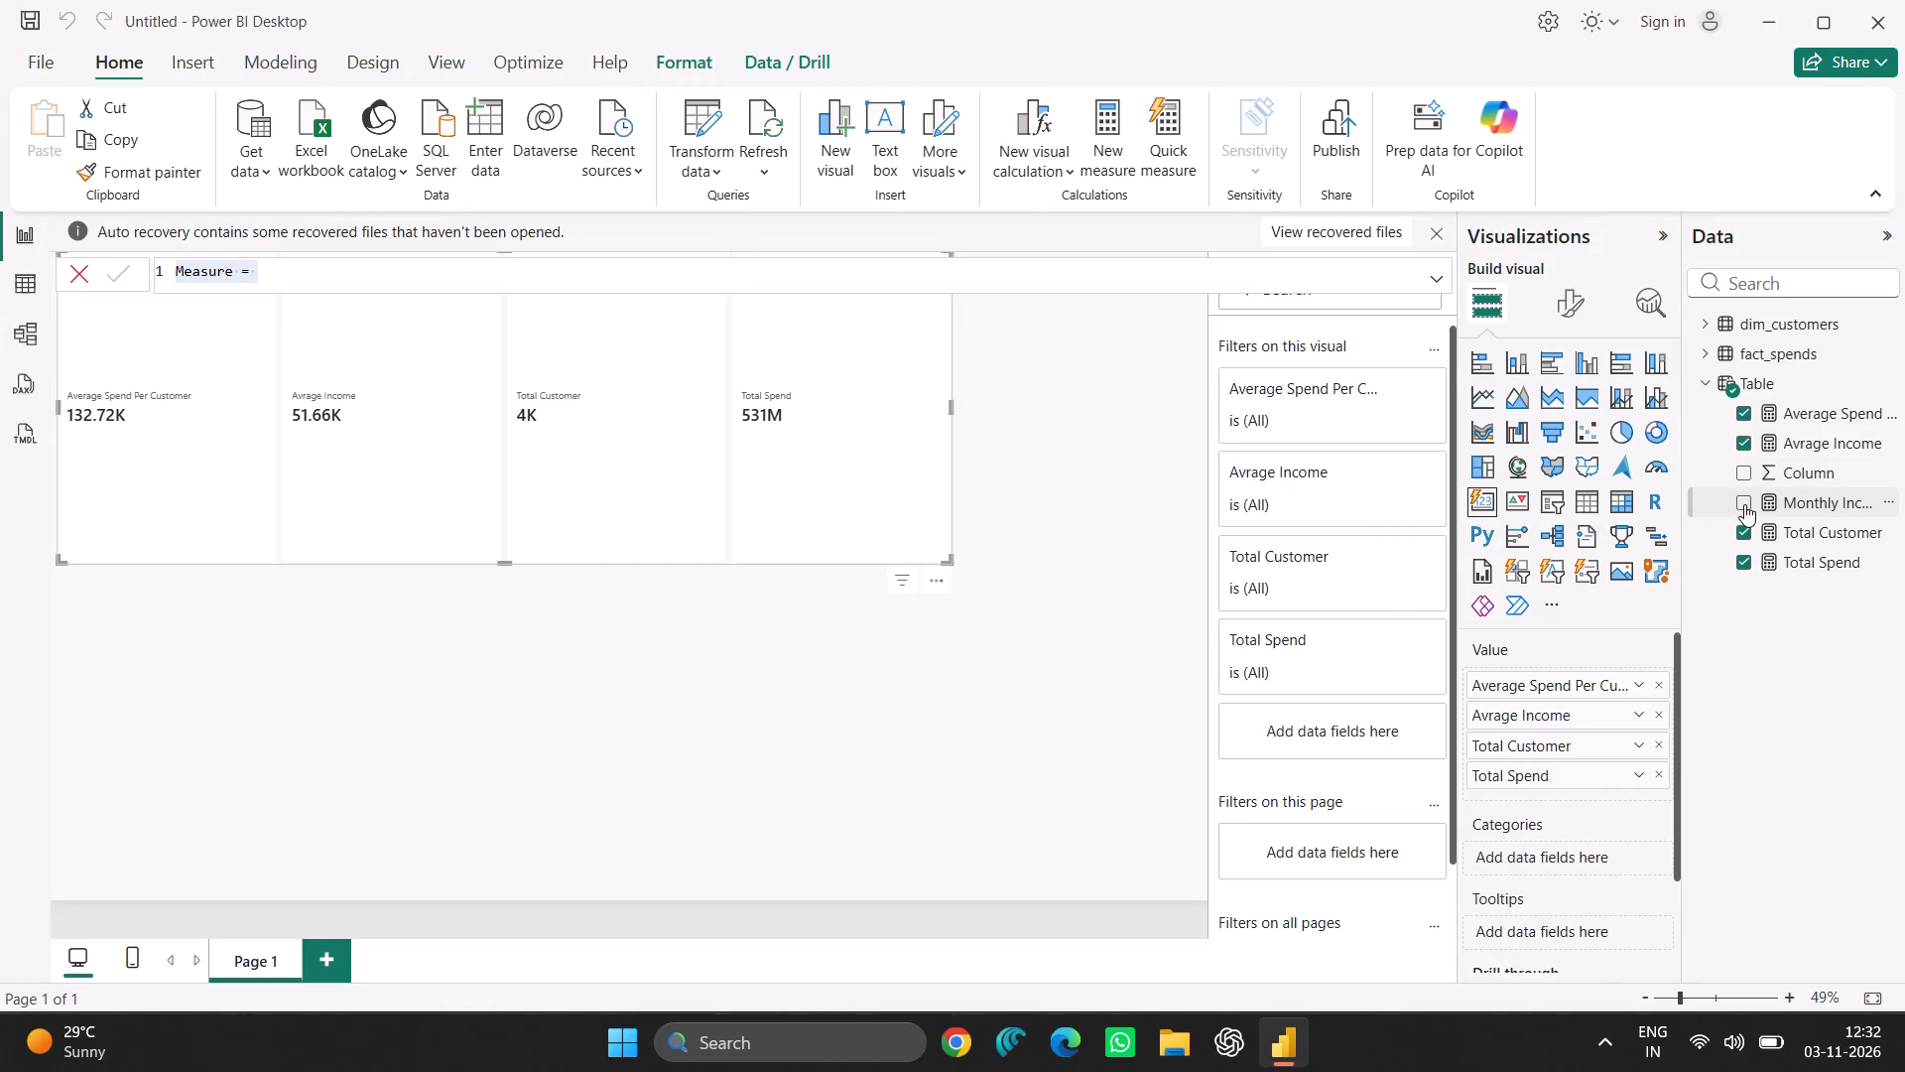
click(1743, 504)
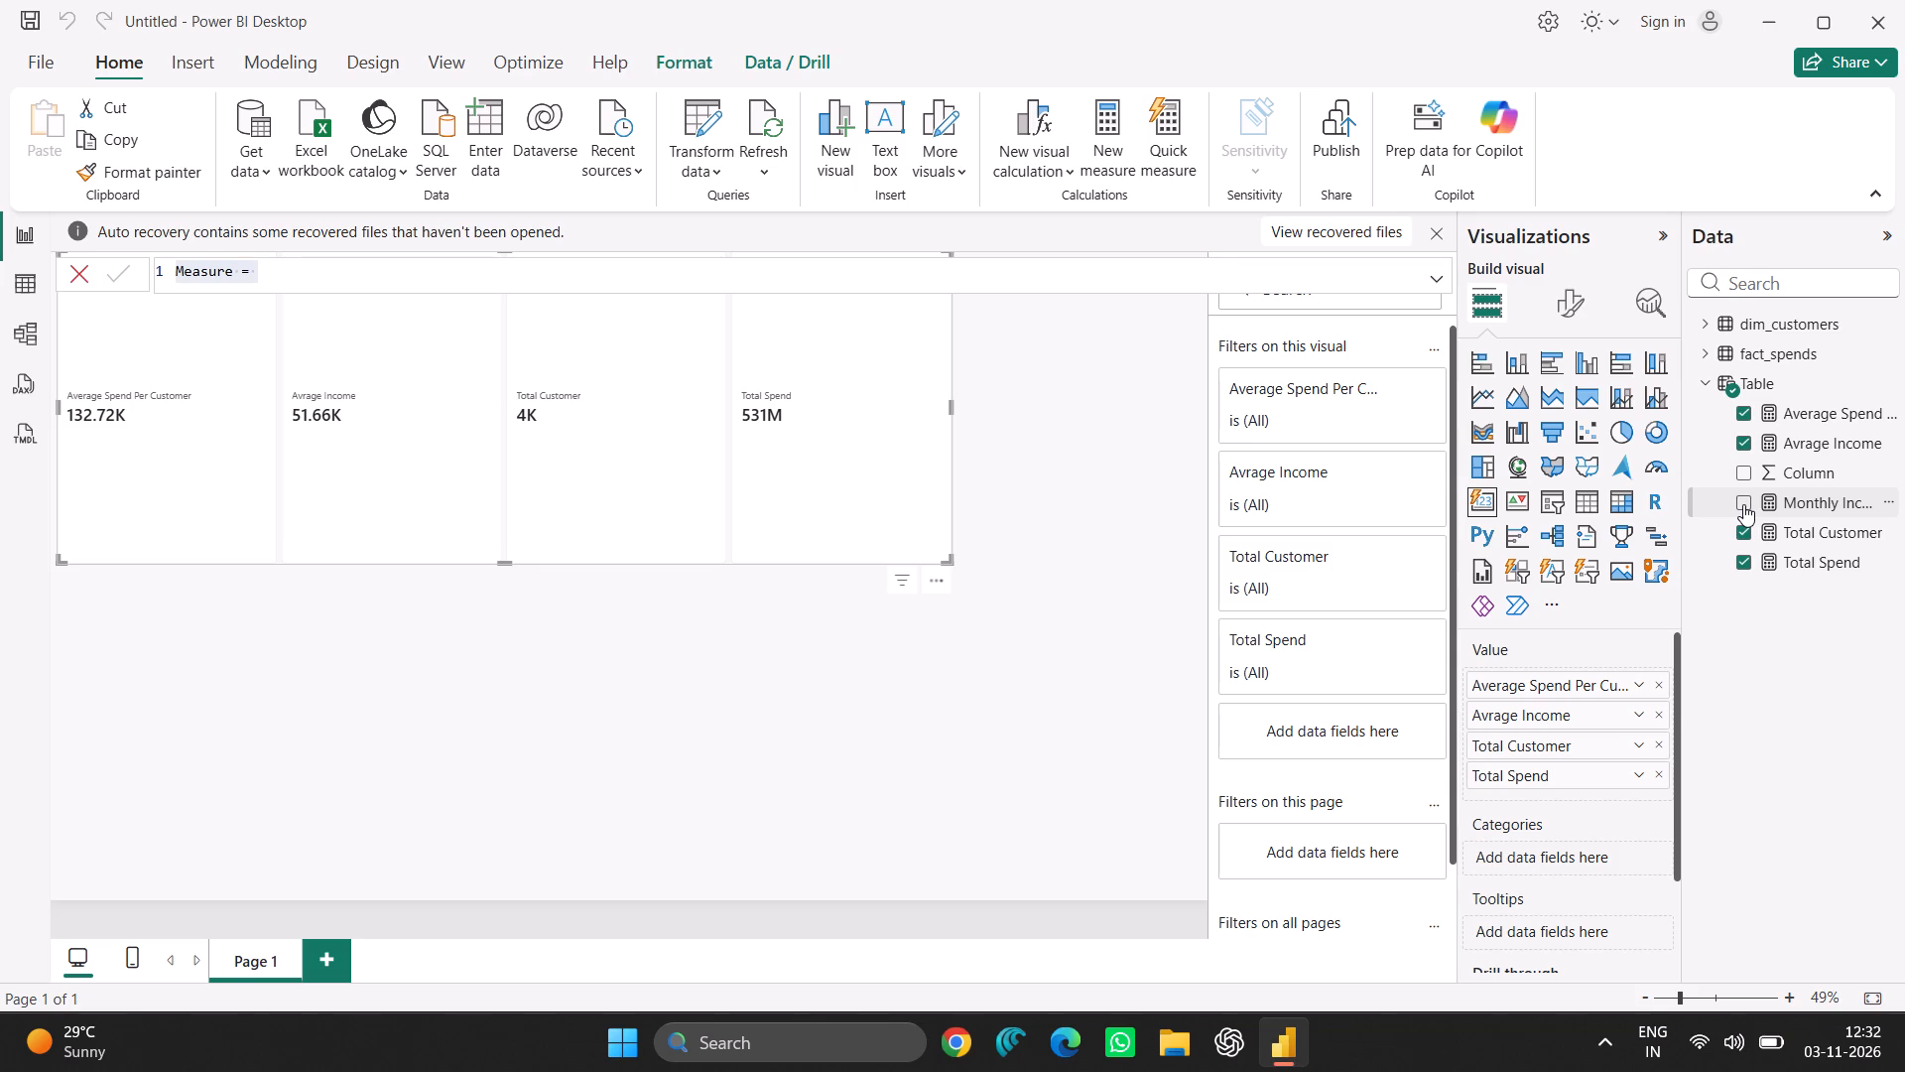
click(1743, 504)
click(1740, 499)
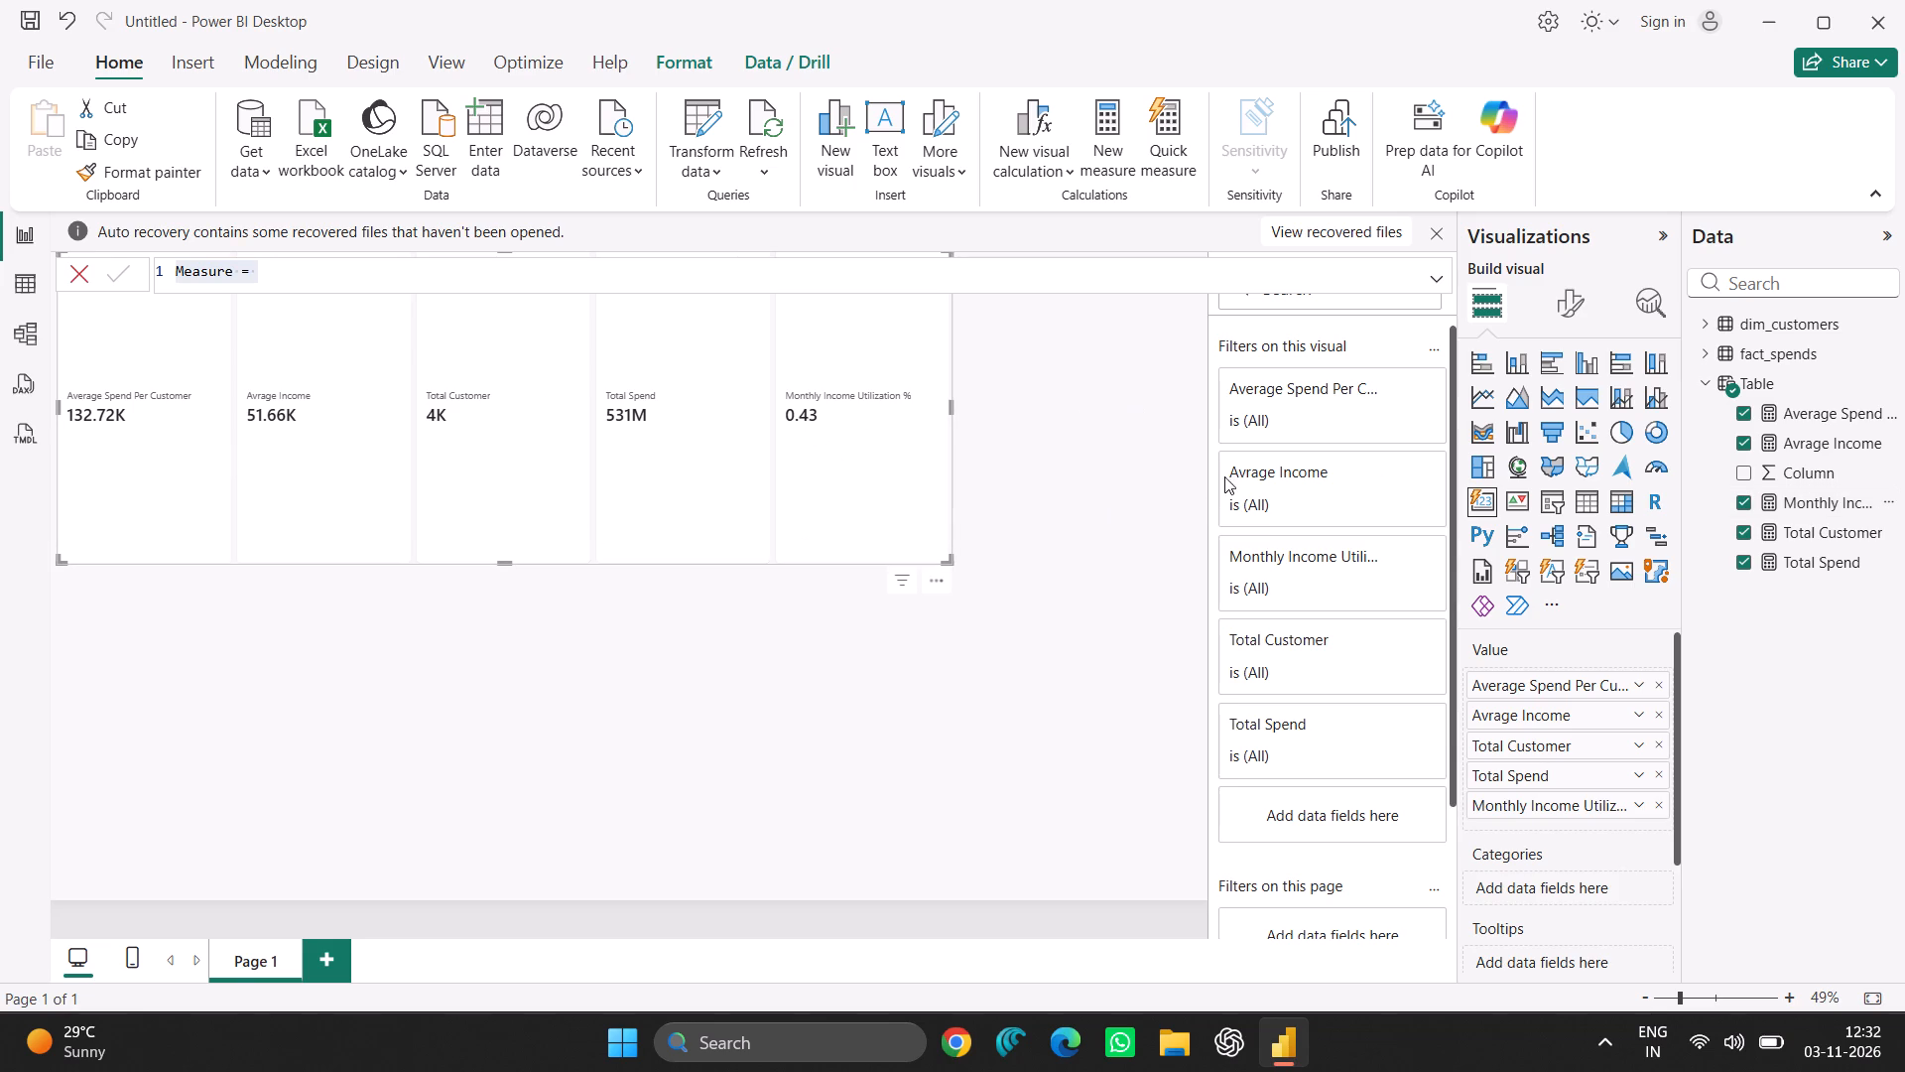
Set the Monthly Income Utilization % measure's format to Percentage and check it on the report card.
click(15, 289)
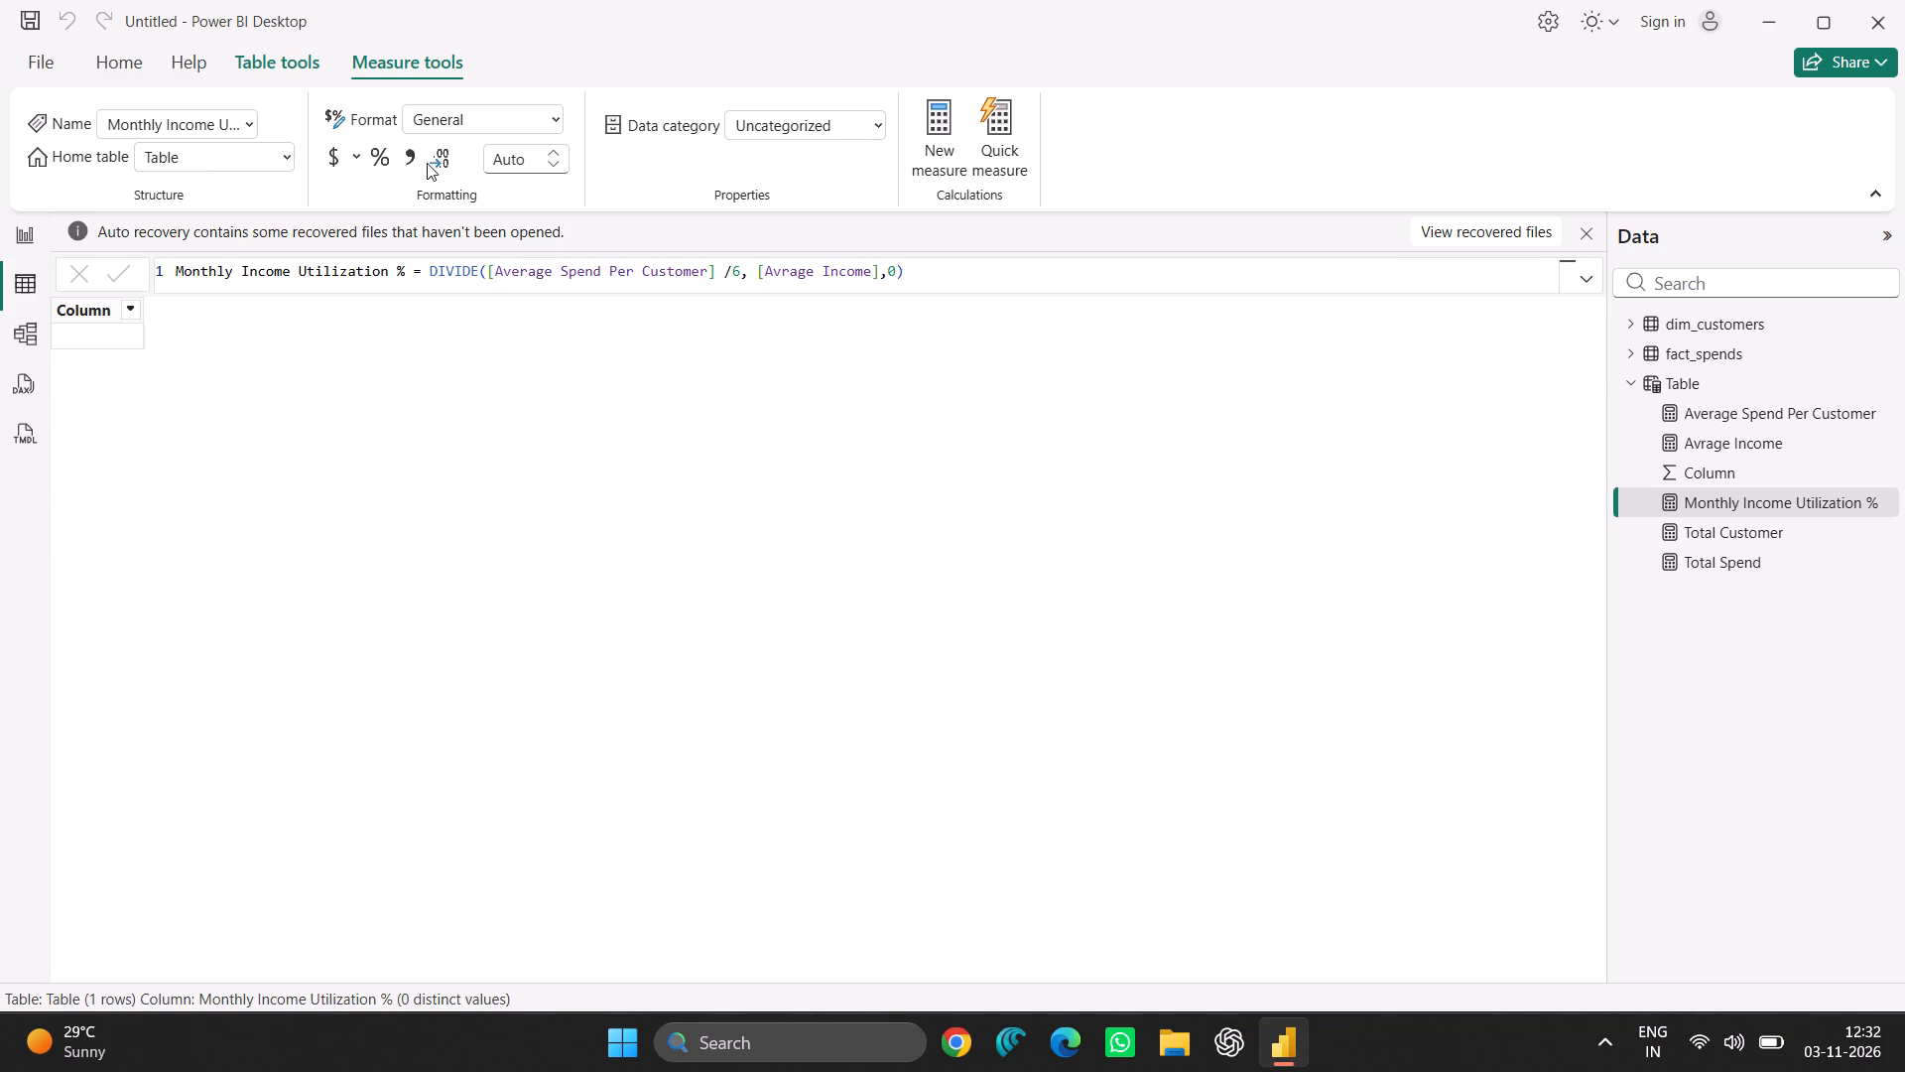
click(557, 121)
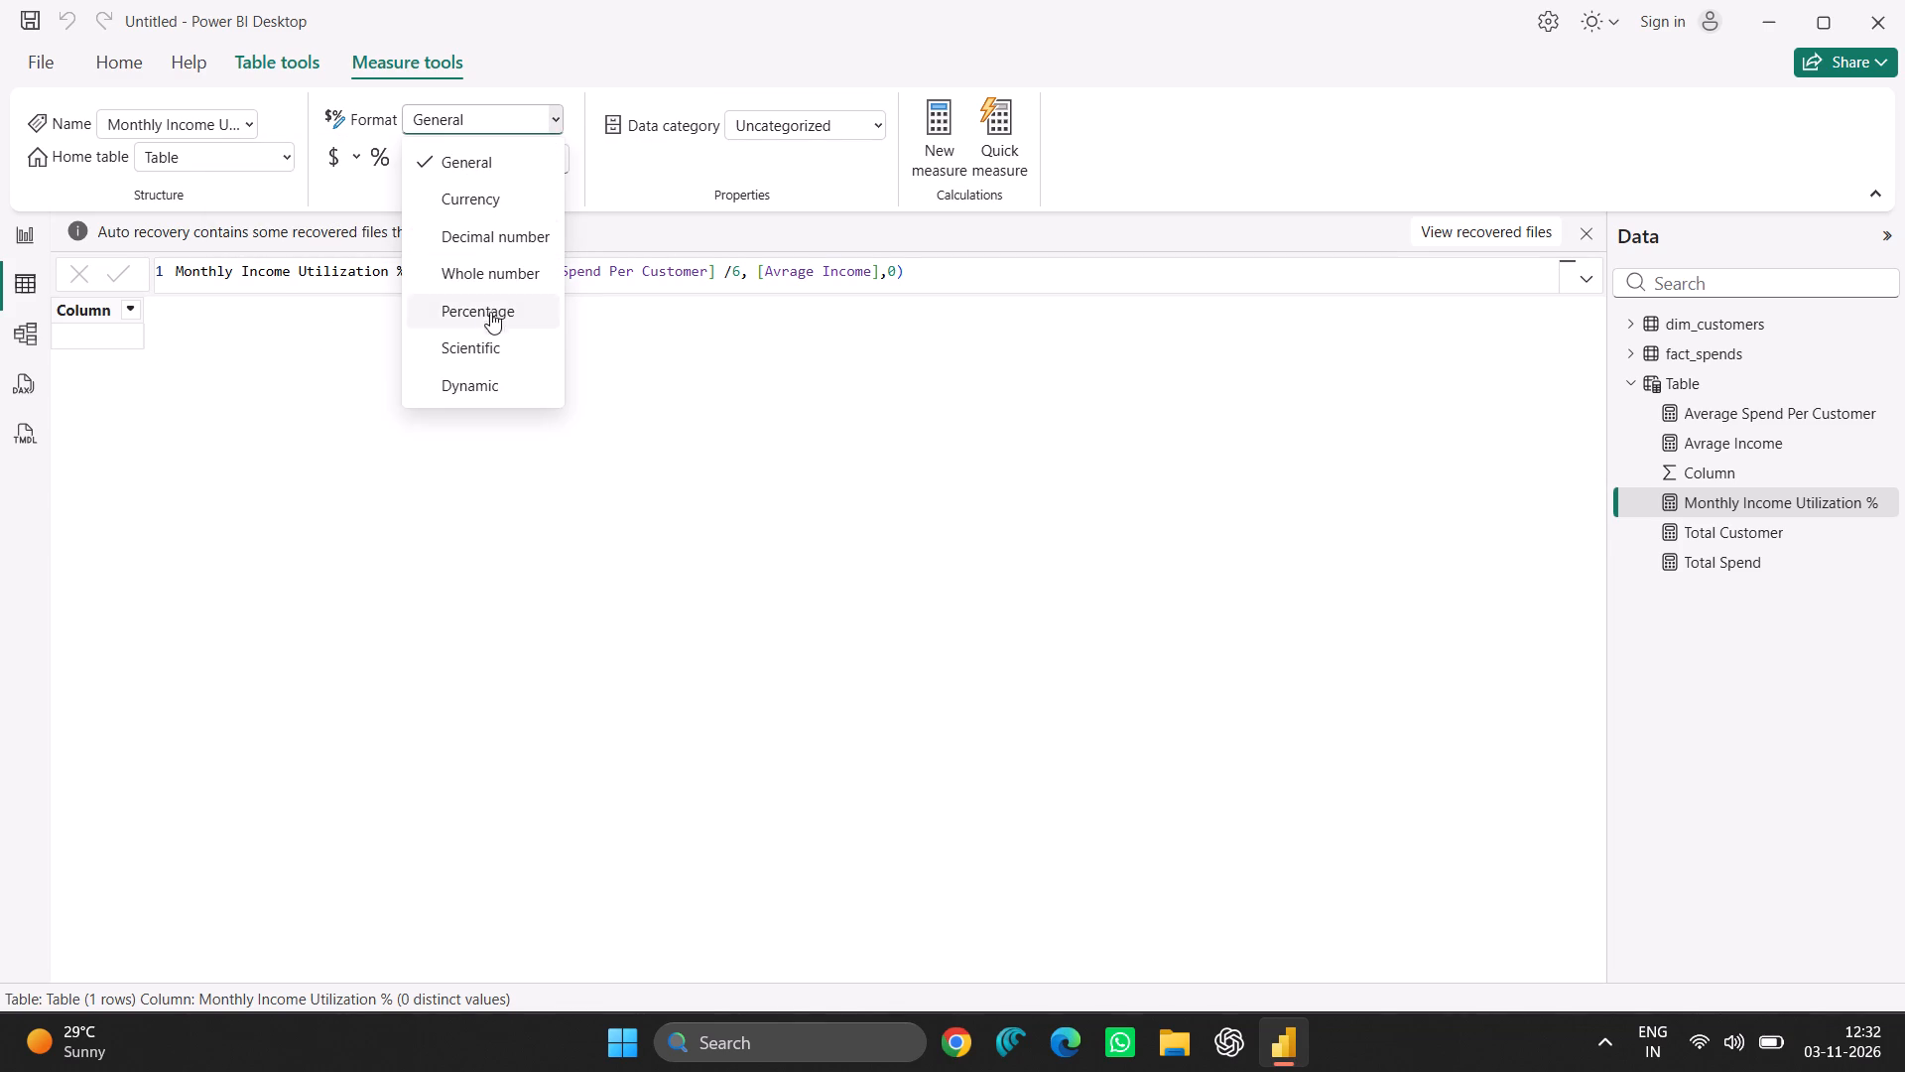
click(485, 322)
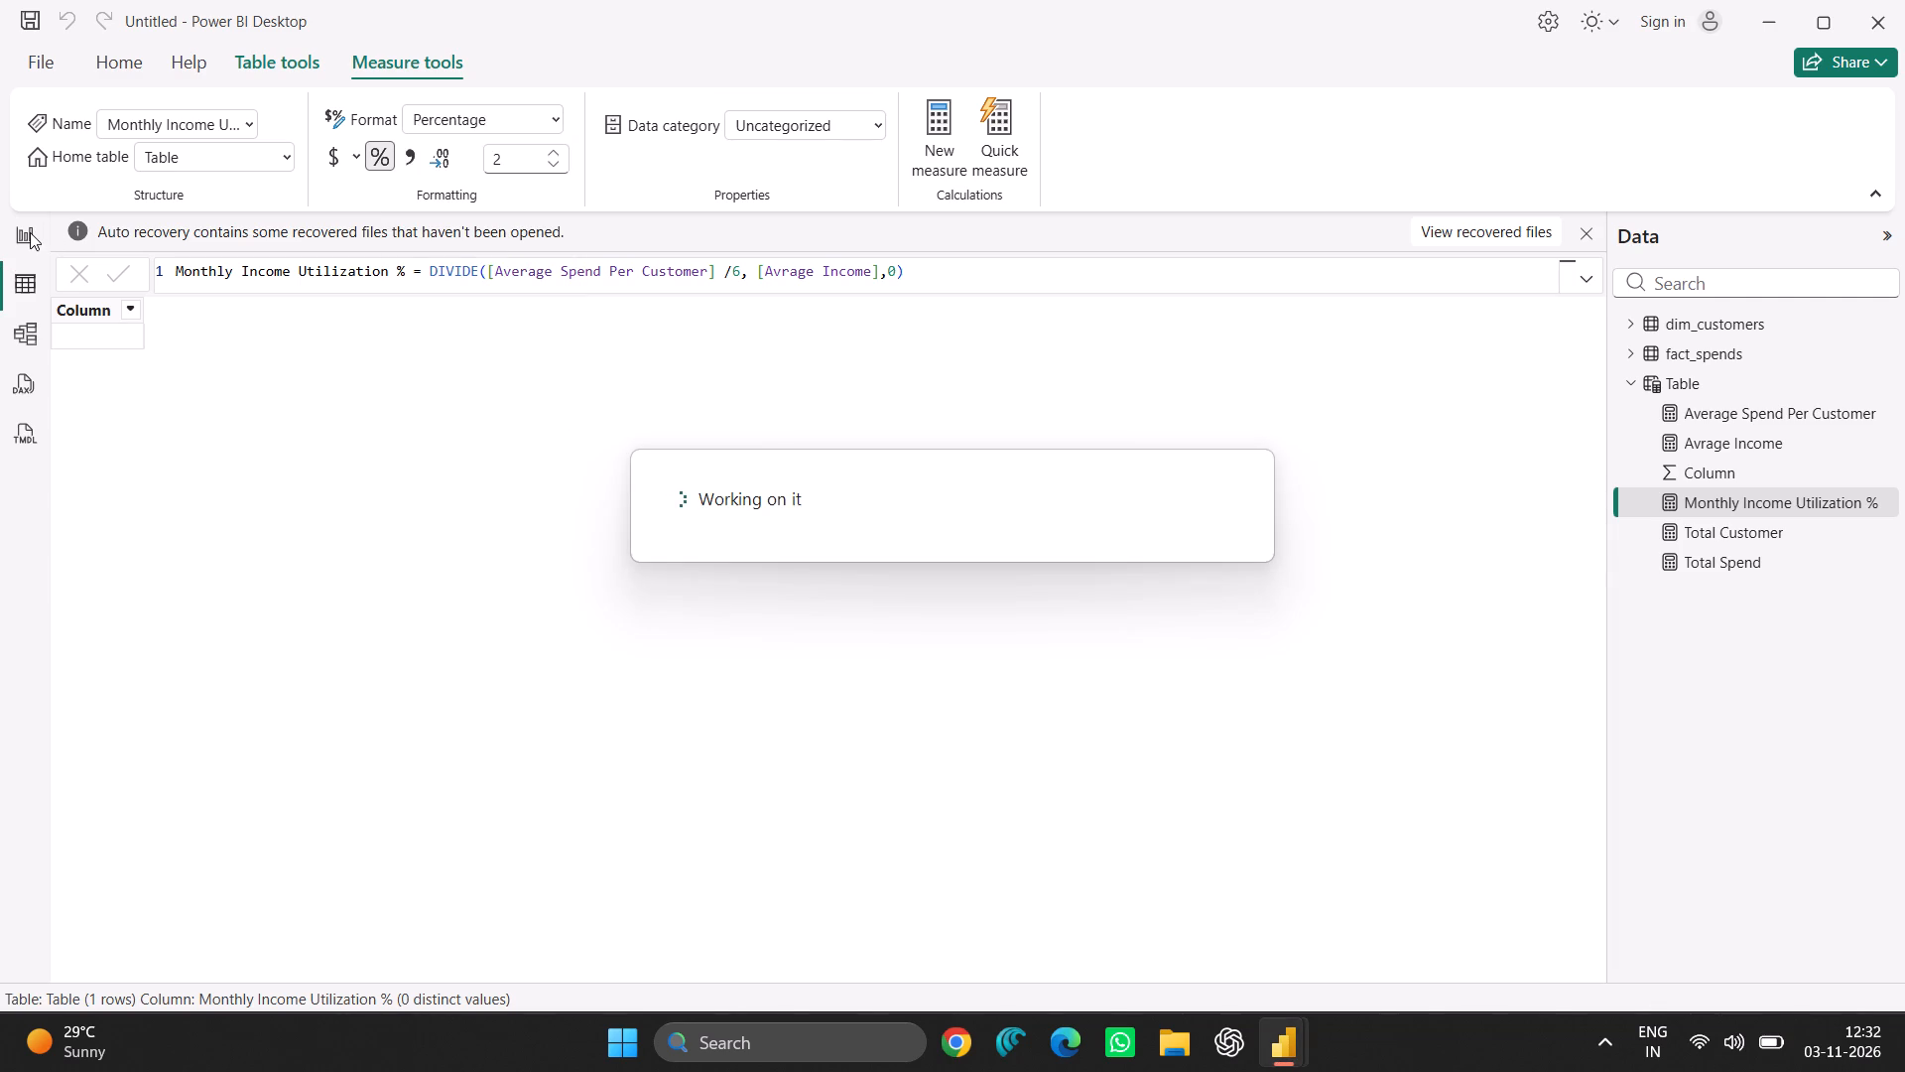
click(30, 232)
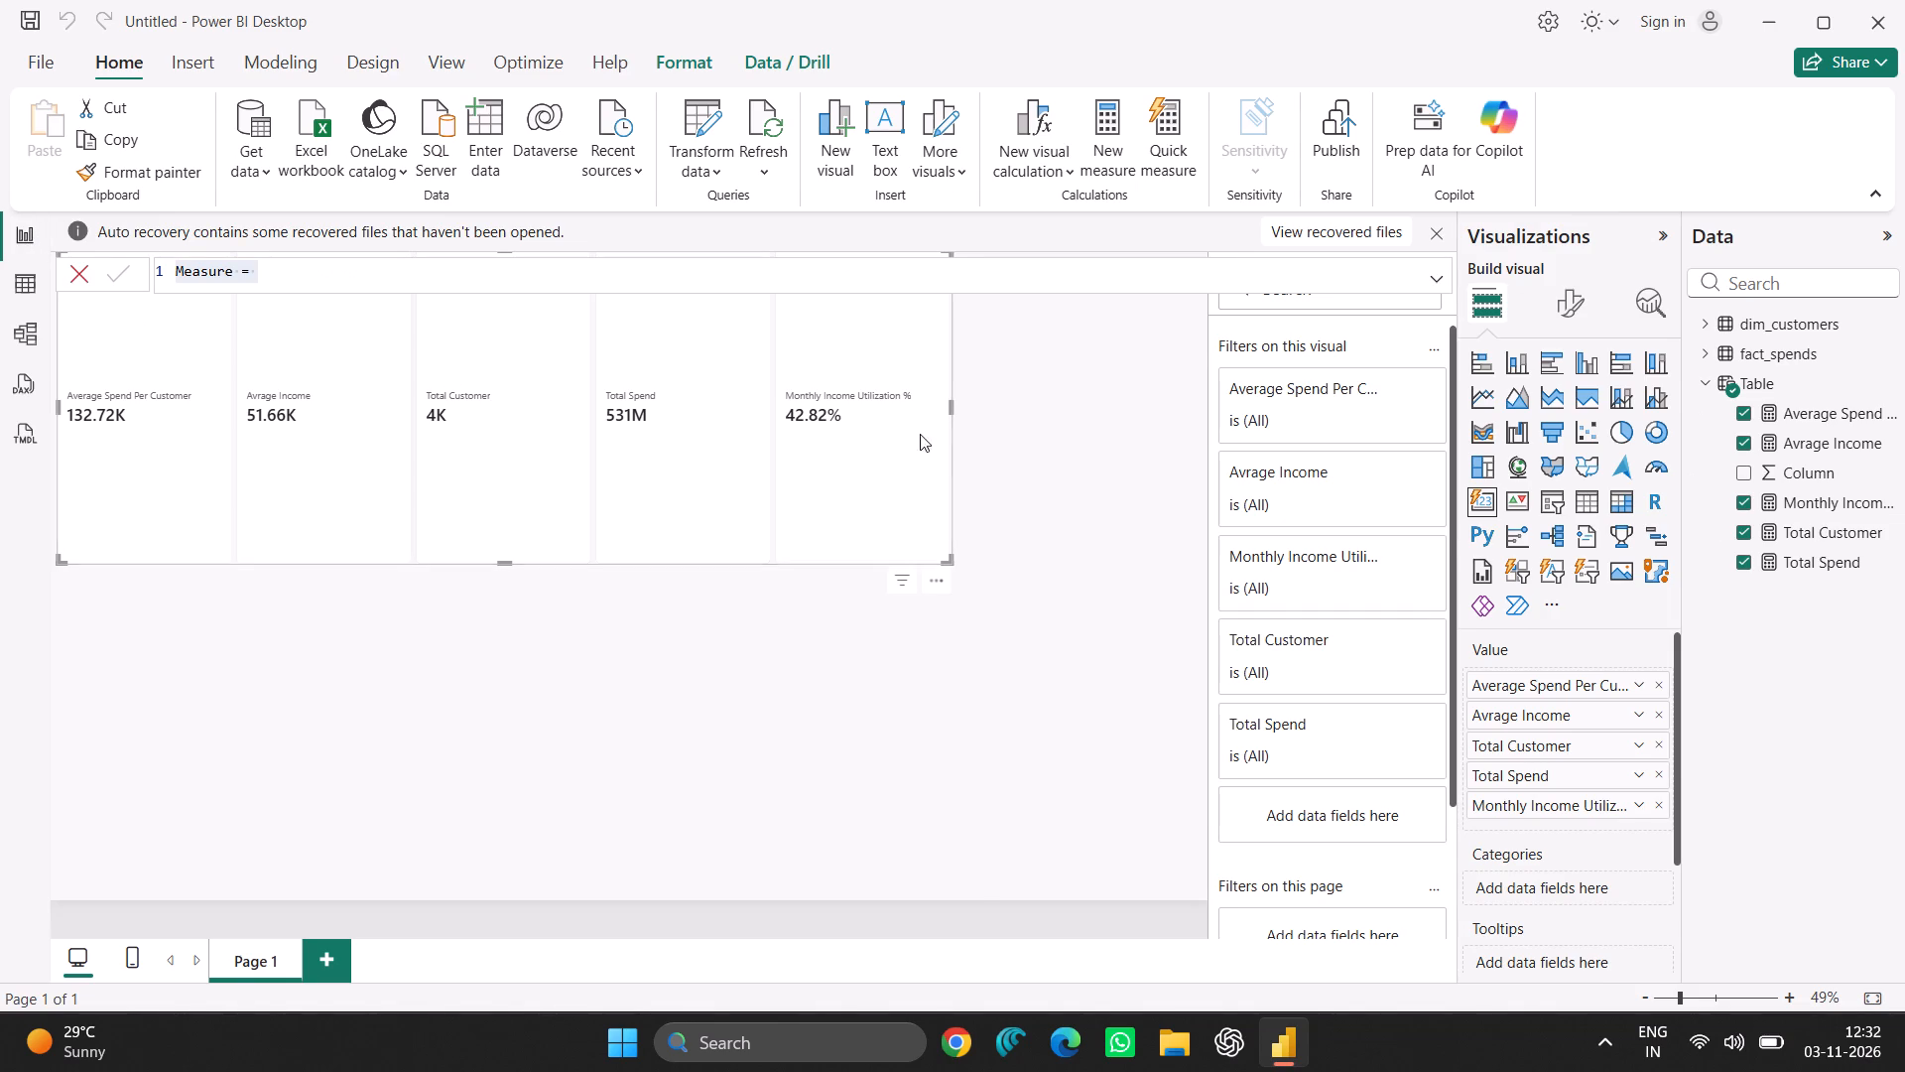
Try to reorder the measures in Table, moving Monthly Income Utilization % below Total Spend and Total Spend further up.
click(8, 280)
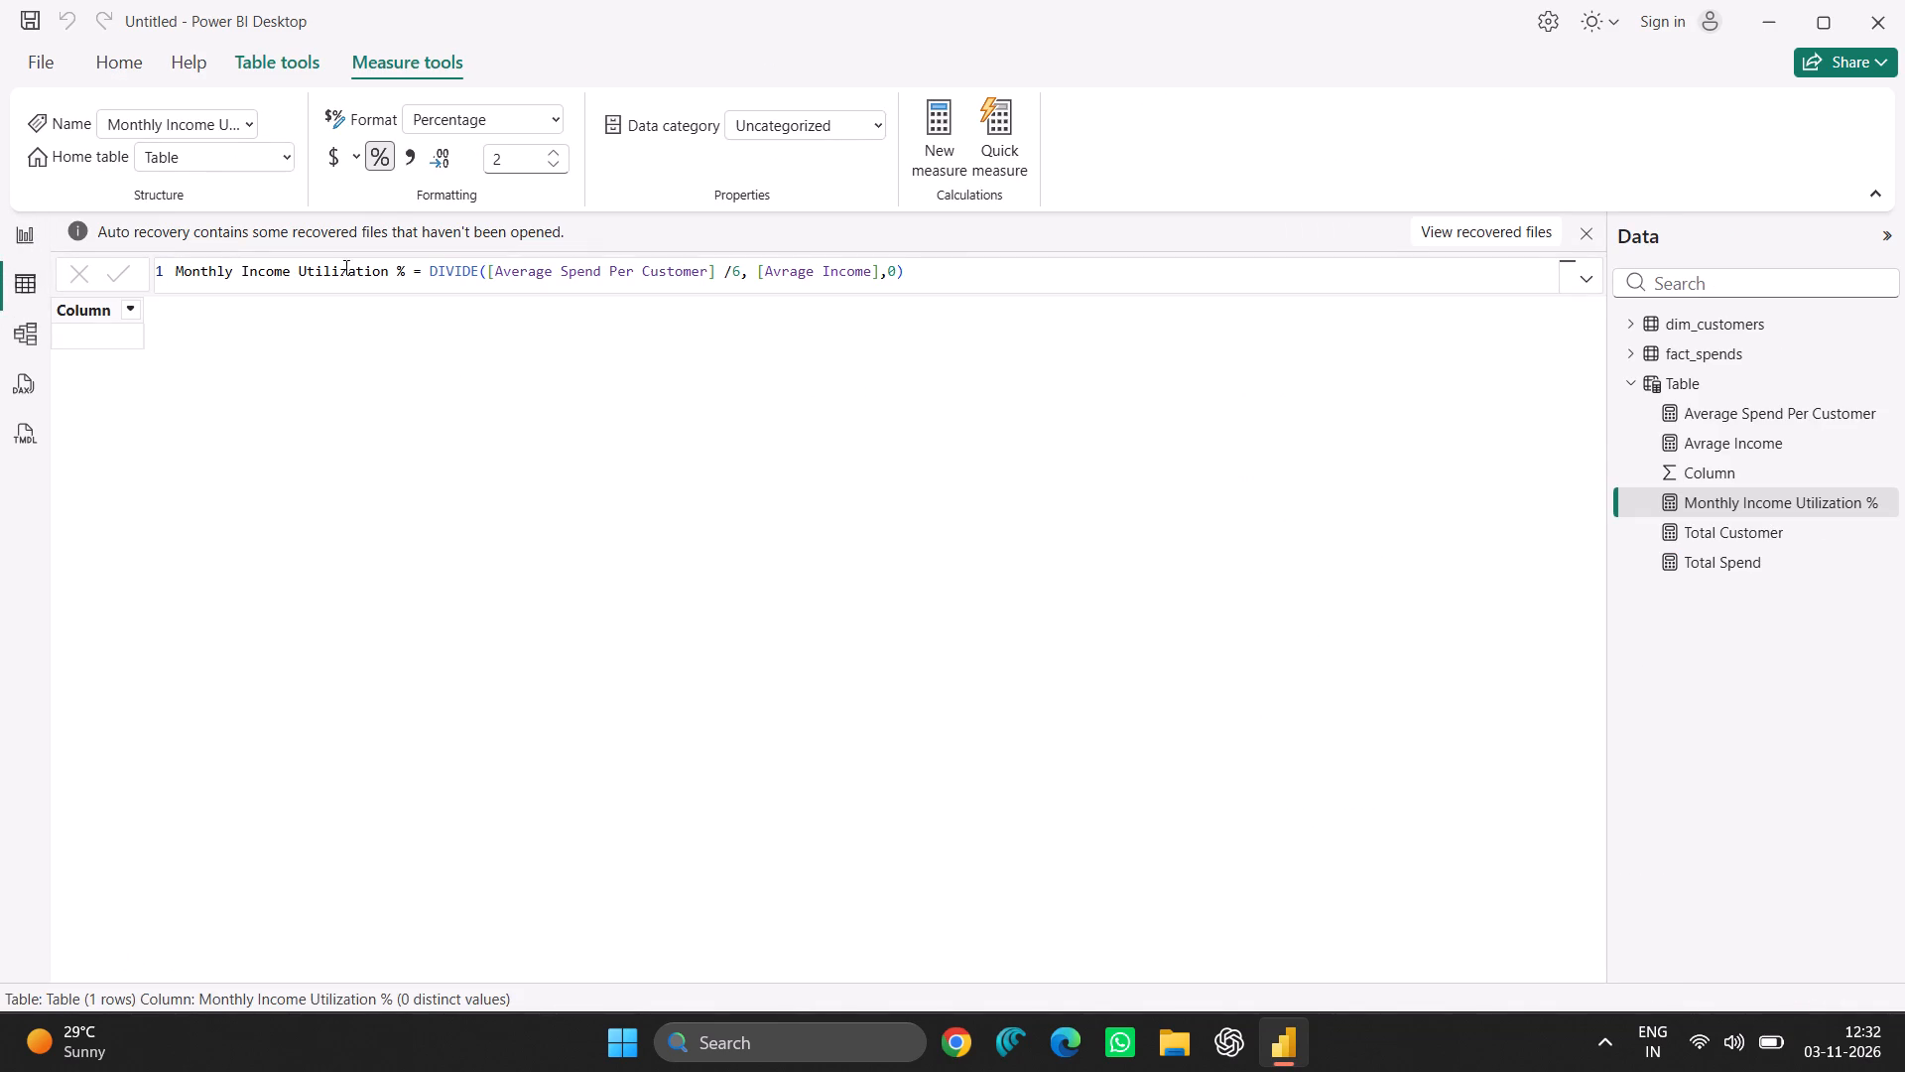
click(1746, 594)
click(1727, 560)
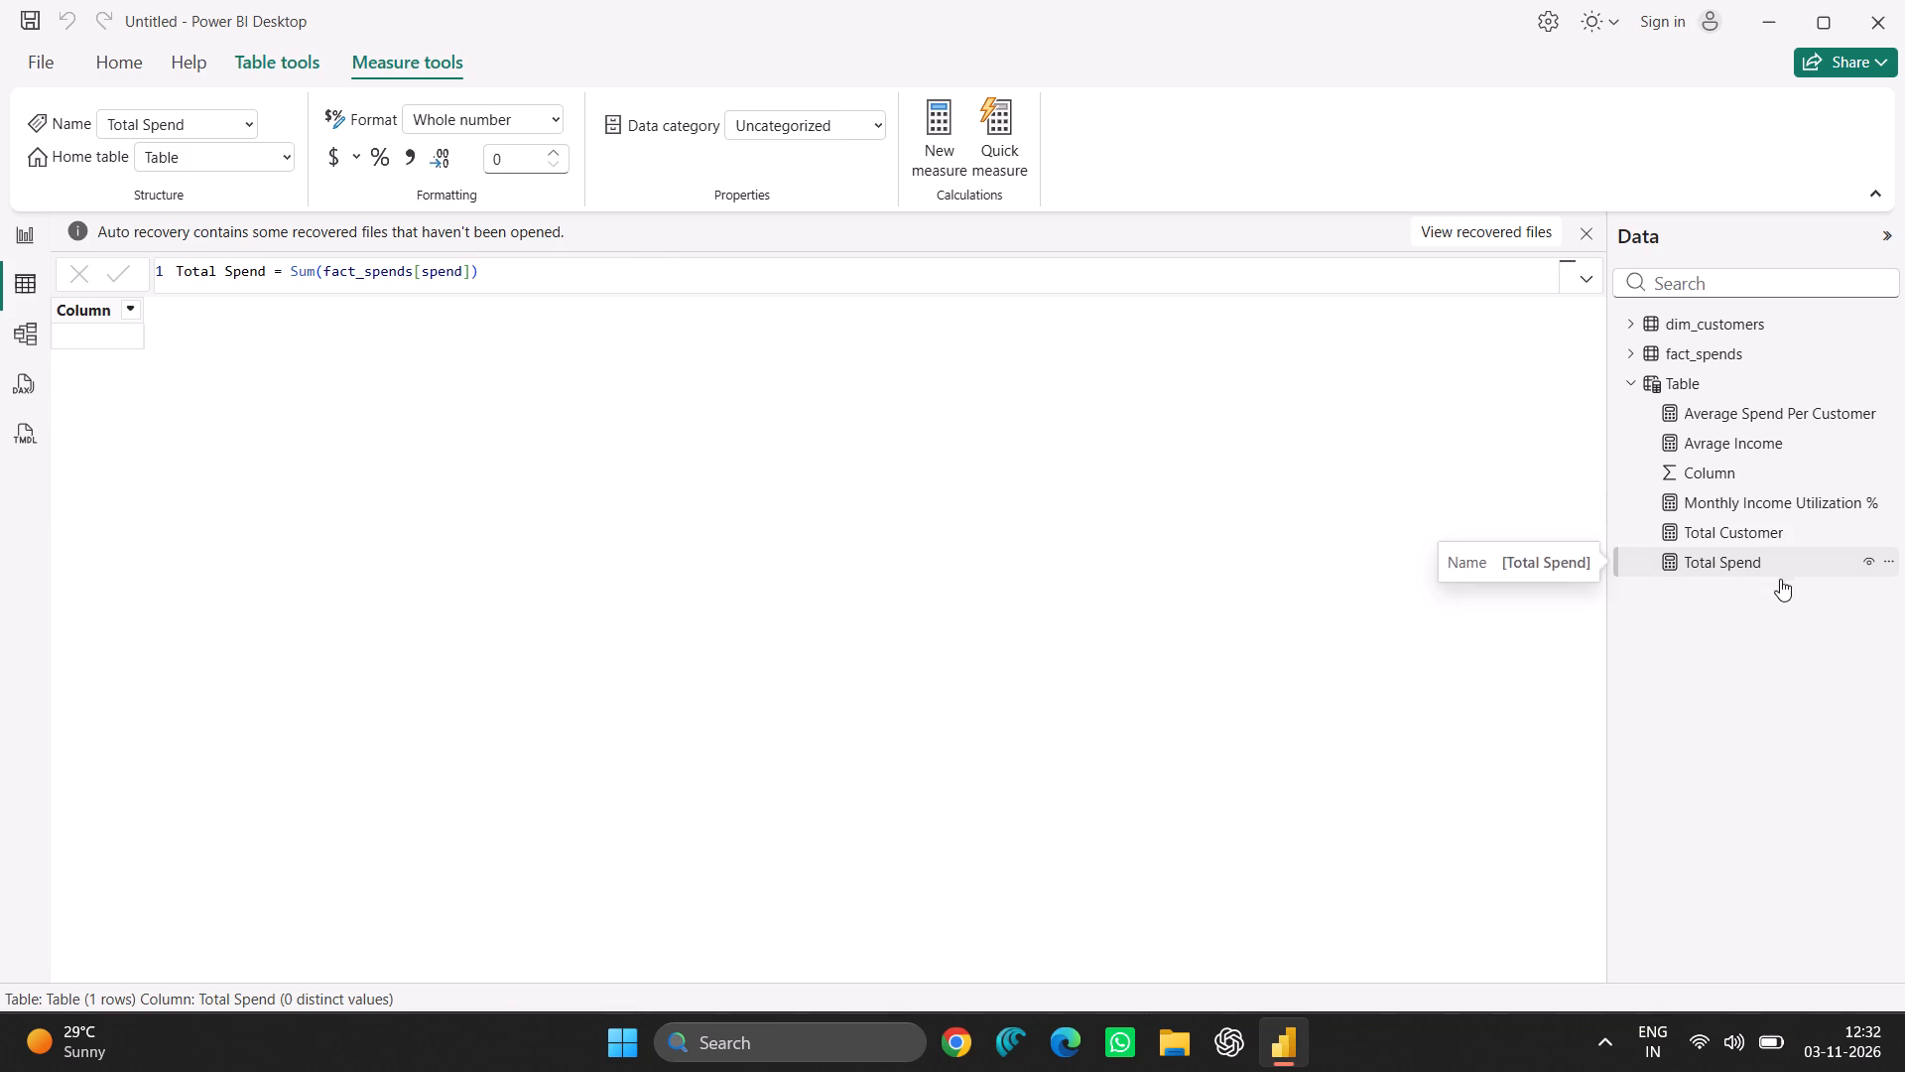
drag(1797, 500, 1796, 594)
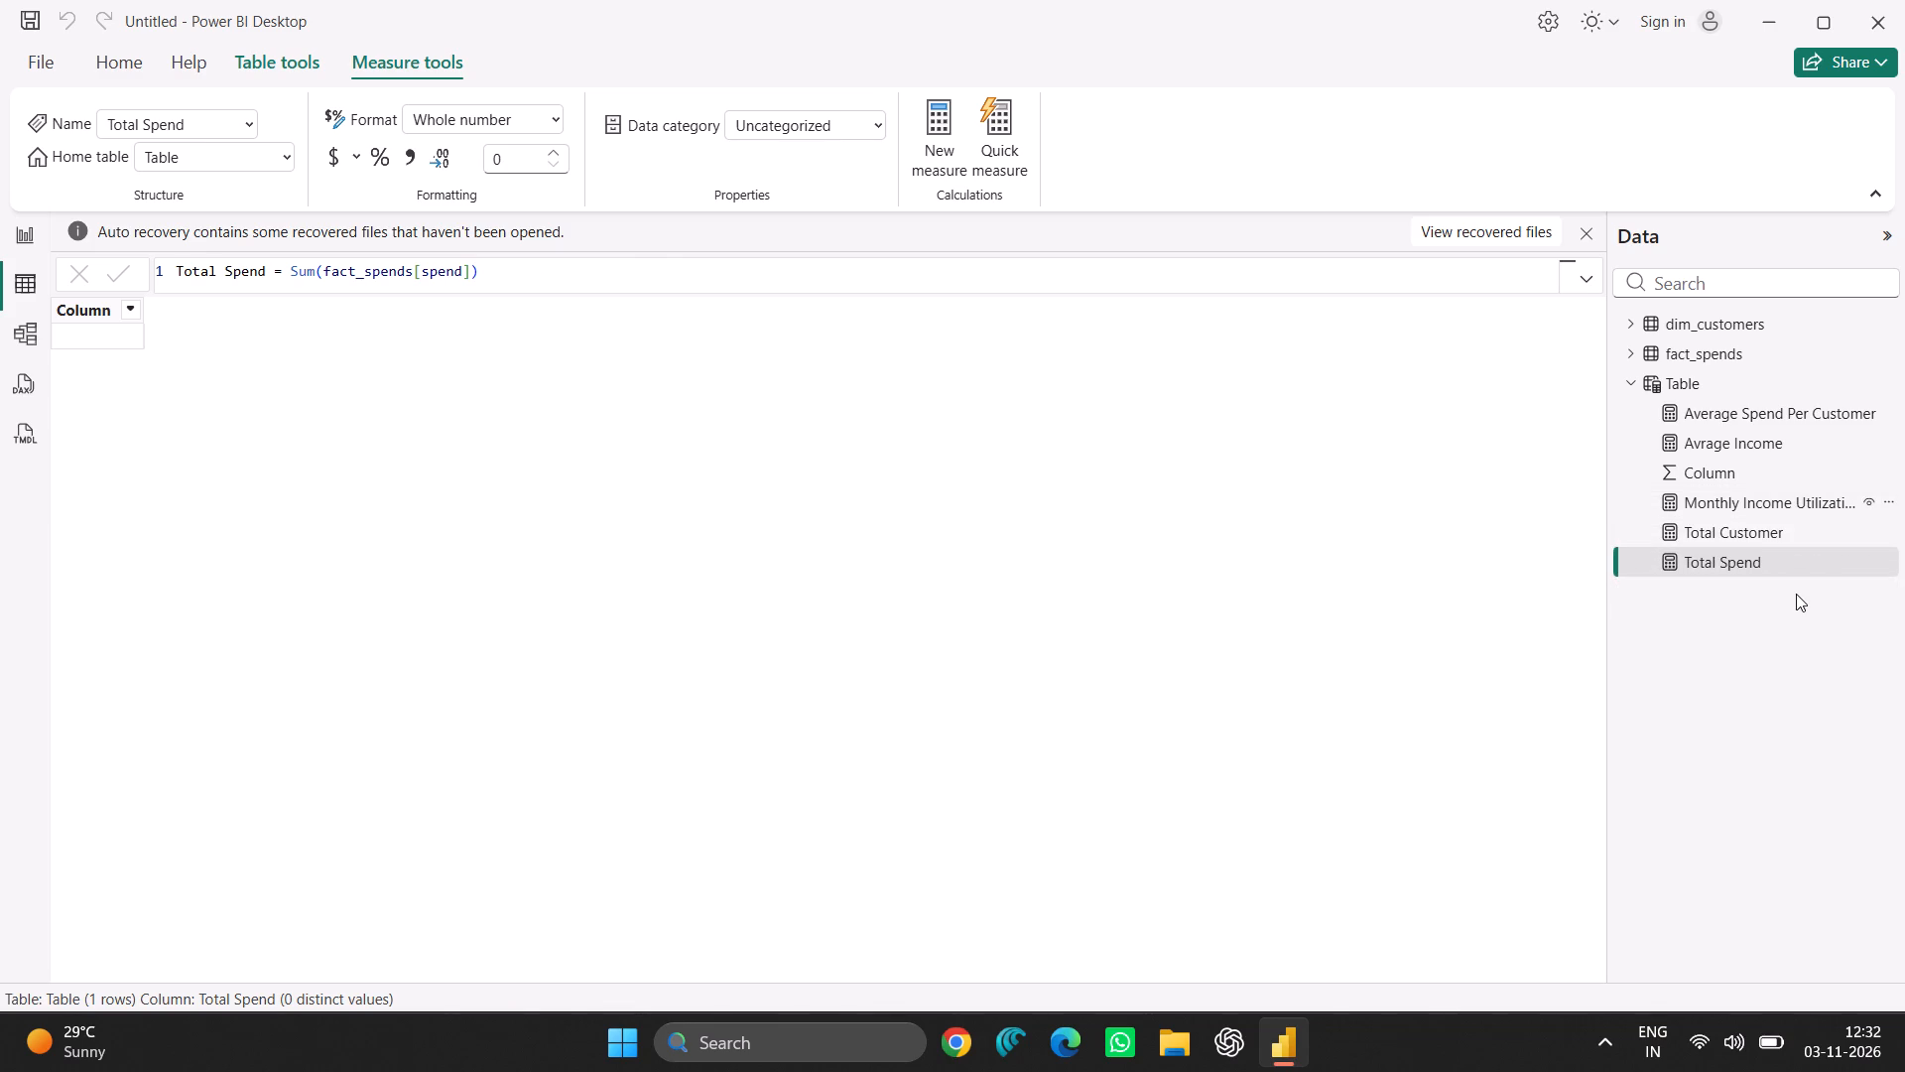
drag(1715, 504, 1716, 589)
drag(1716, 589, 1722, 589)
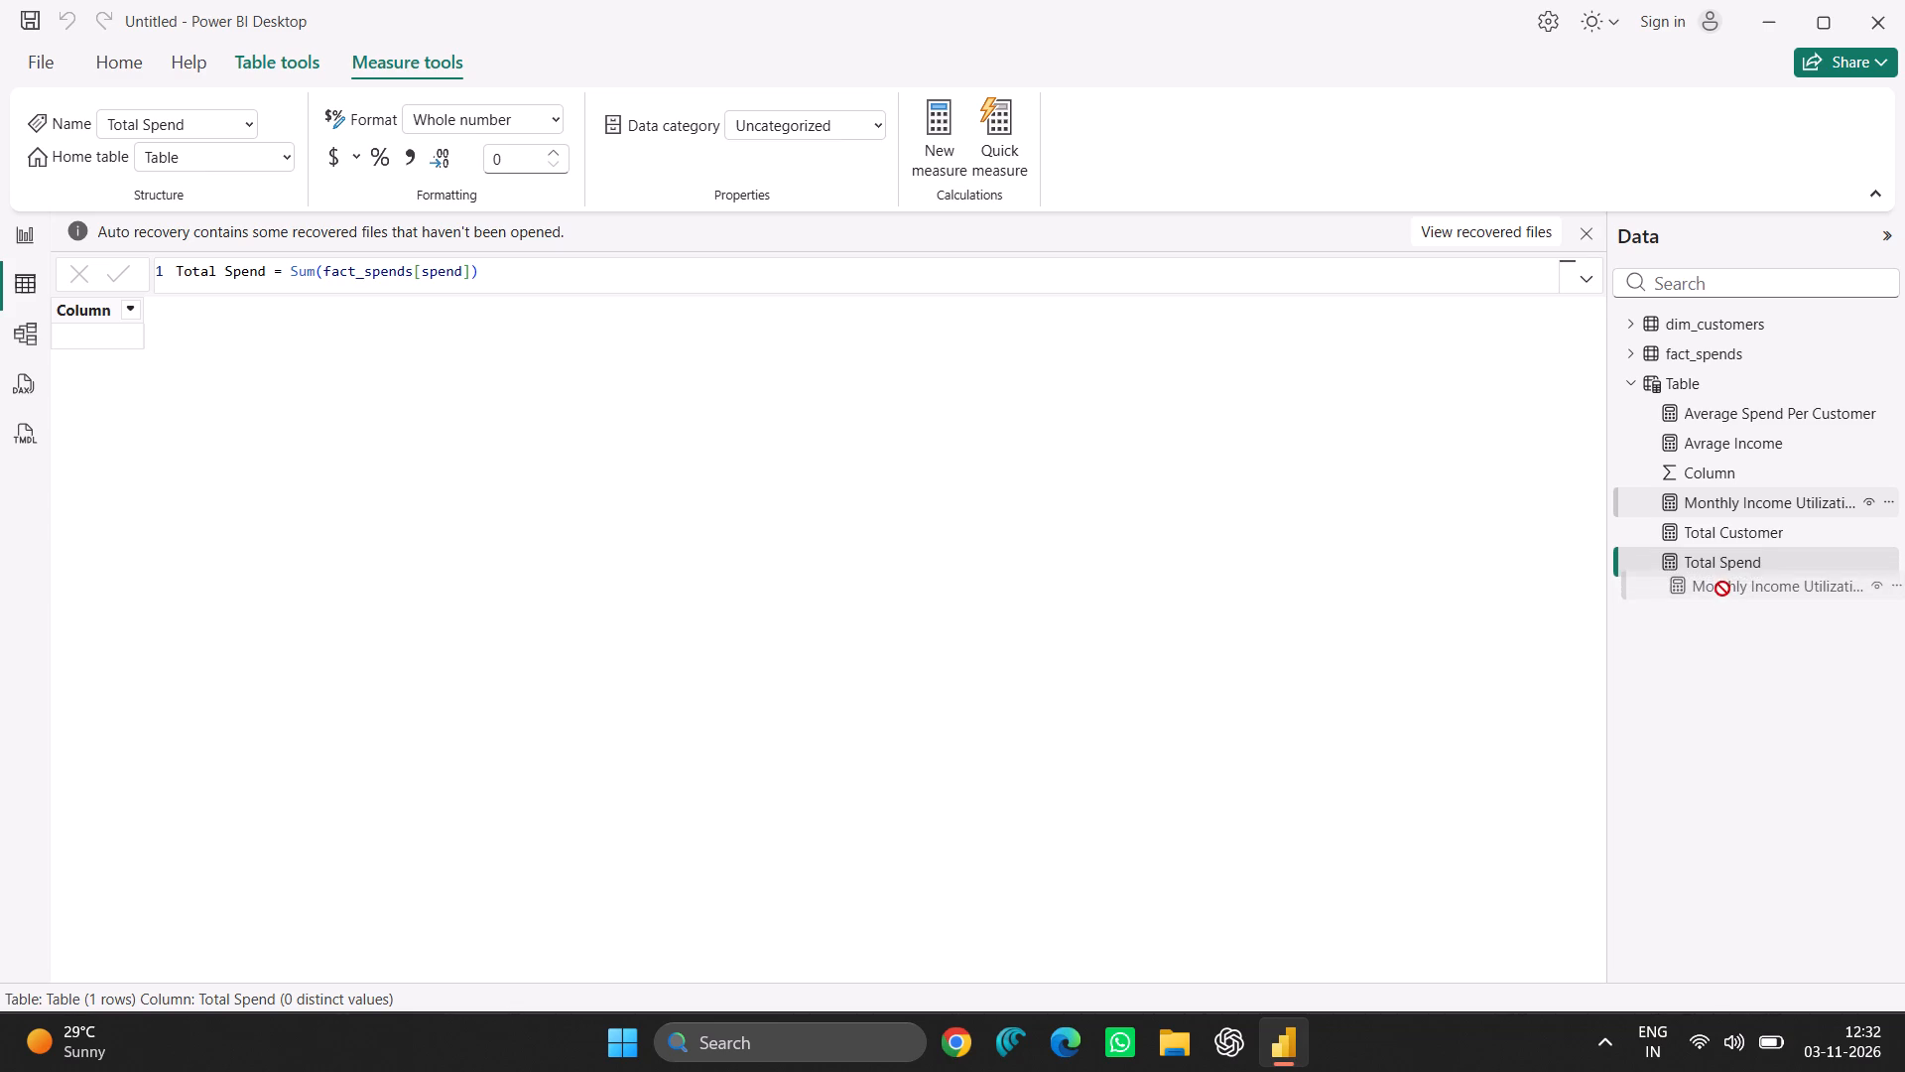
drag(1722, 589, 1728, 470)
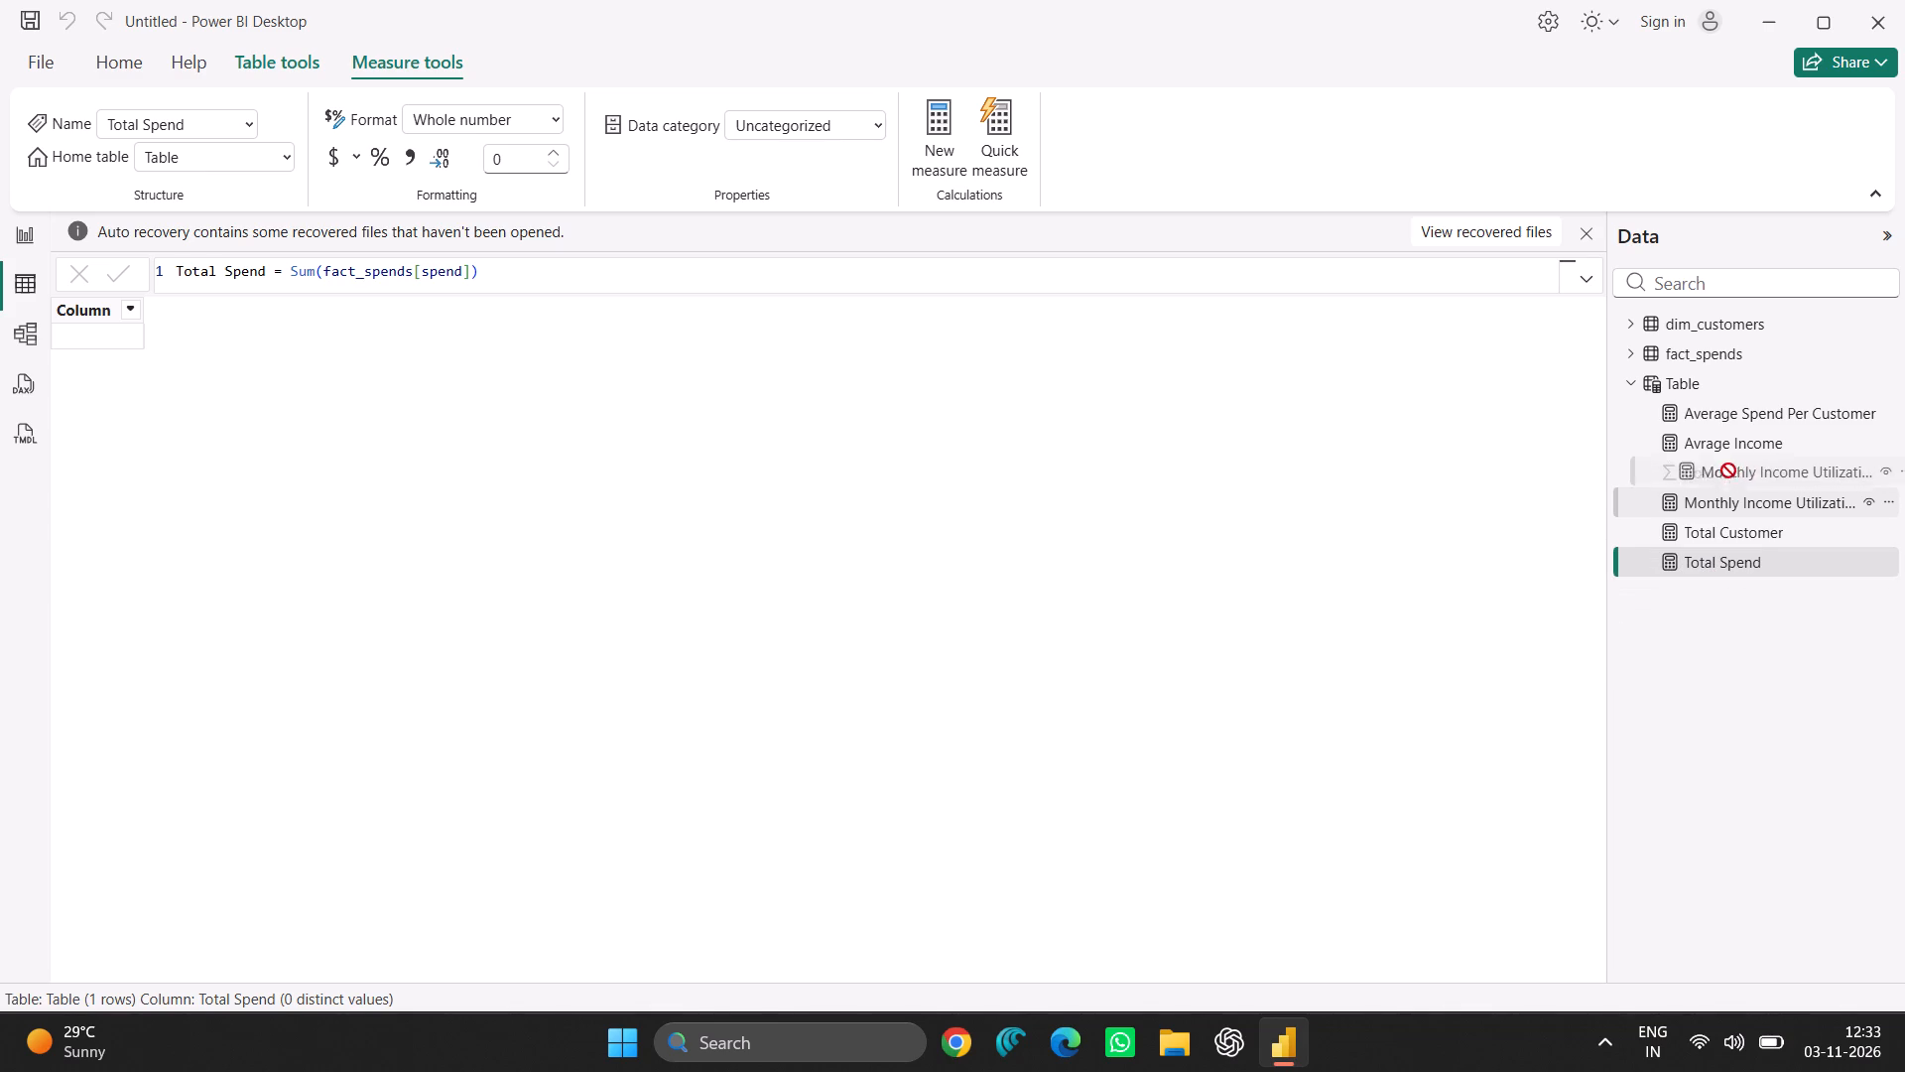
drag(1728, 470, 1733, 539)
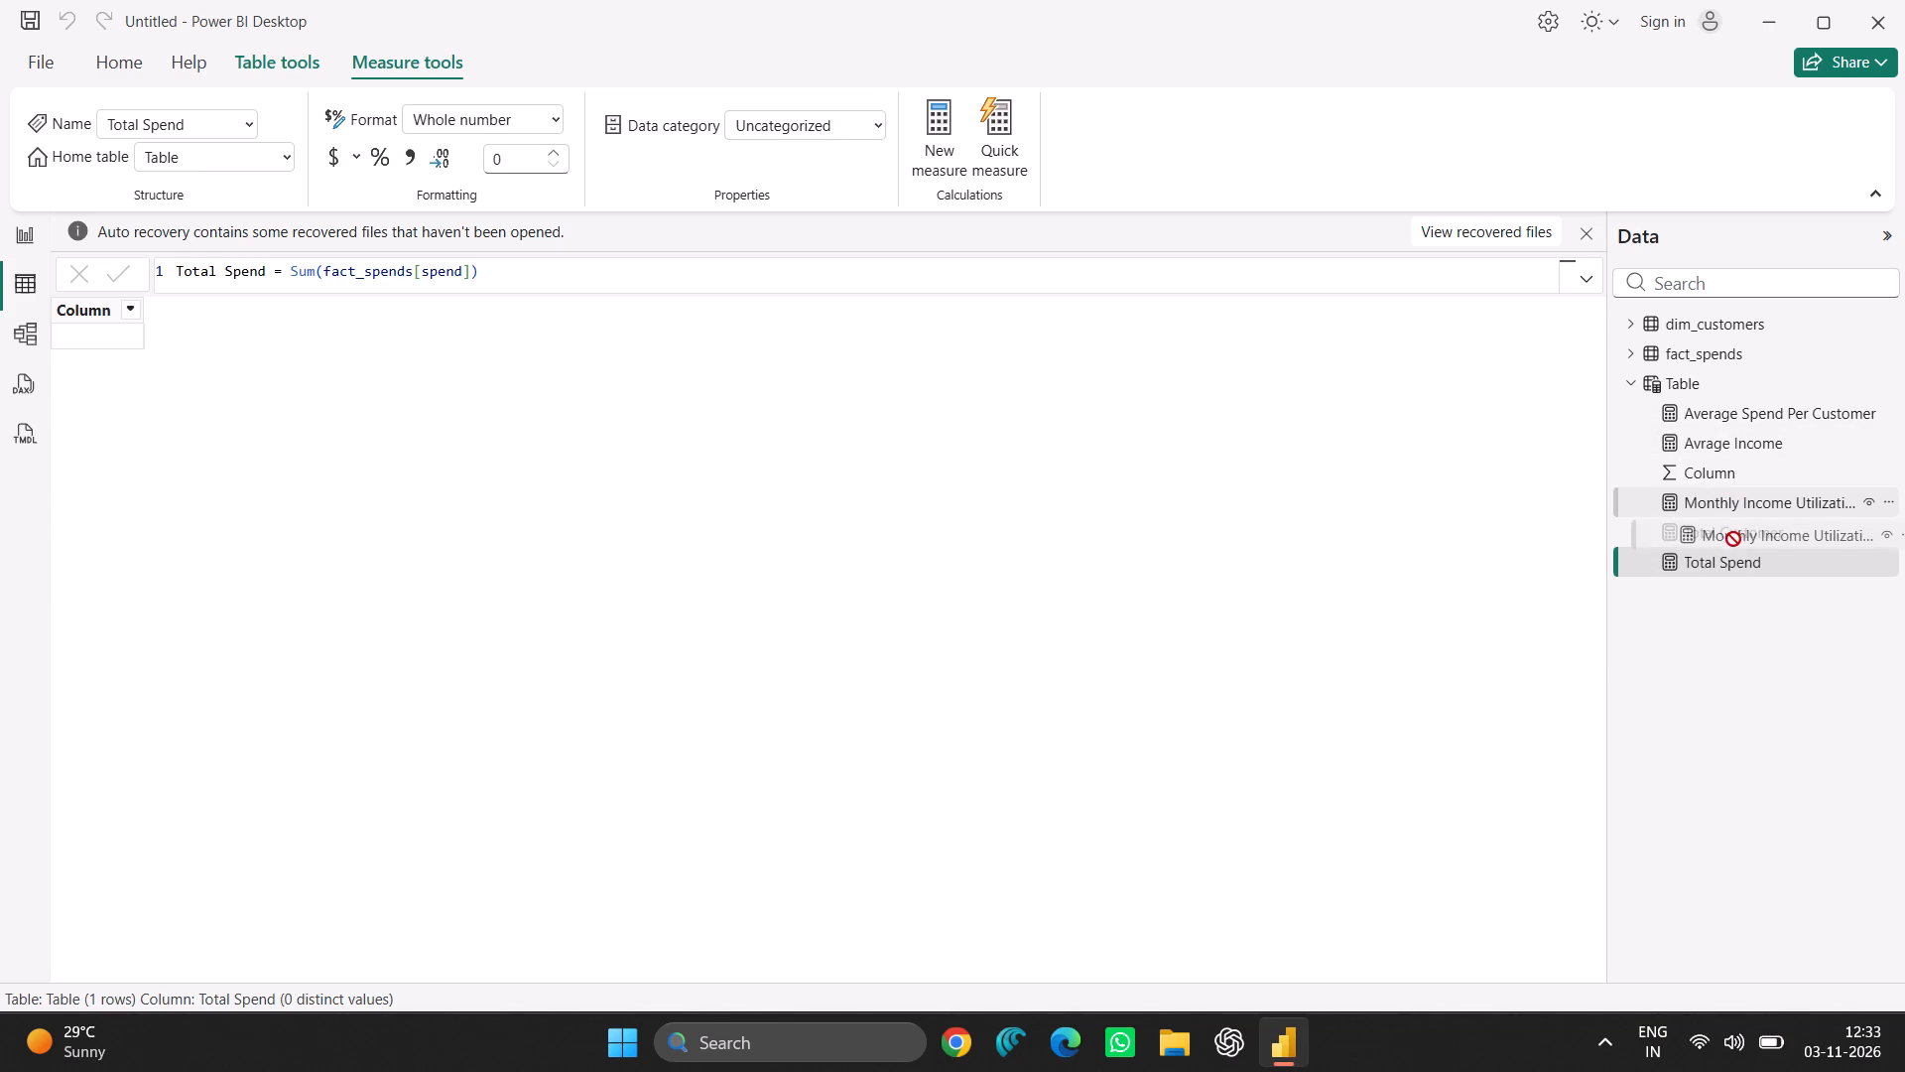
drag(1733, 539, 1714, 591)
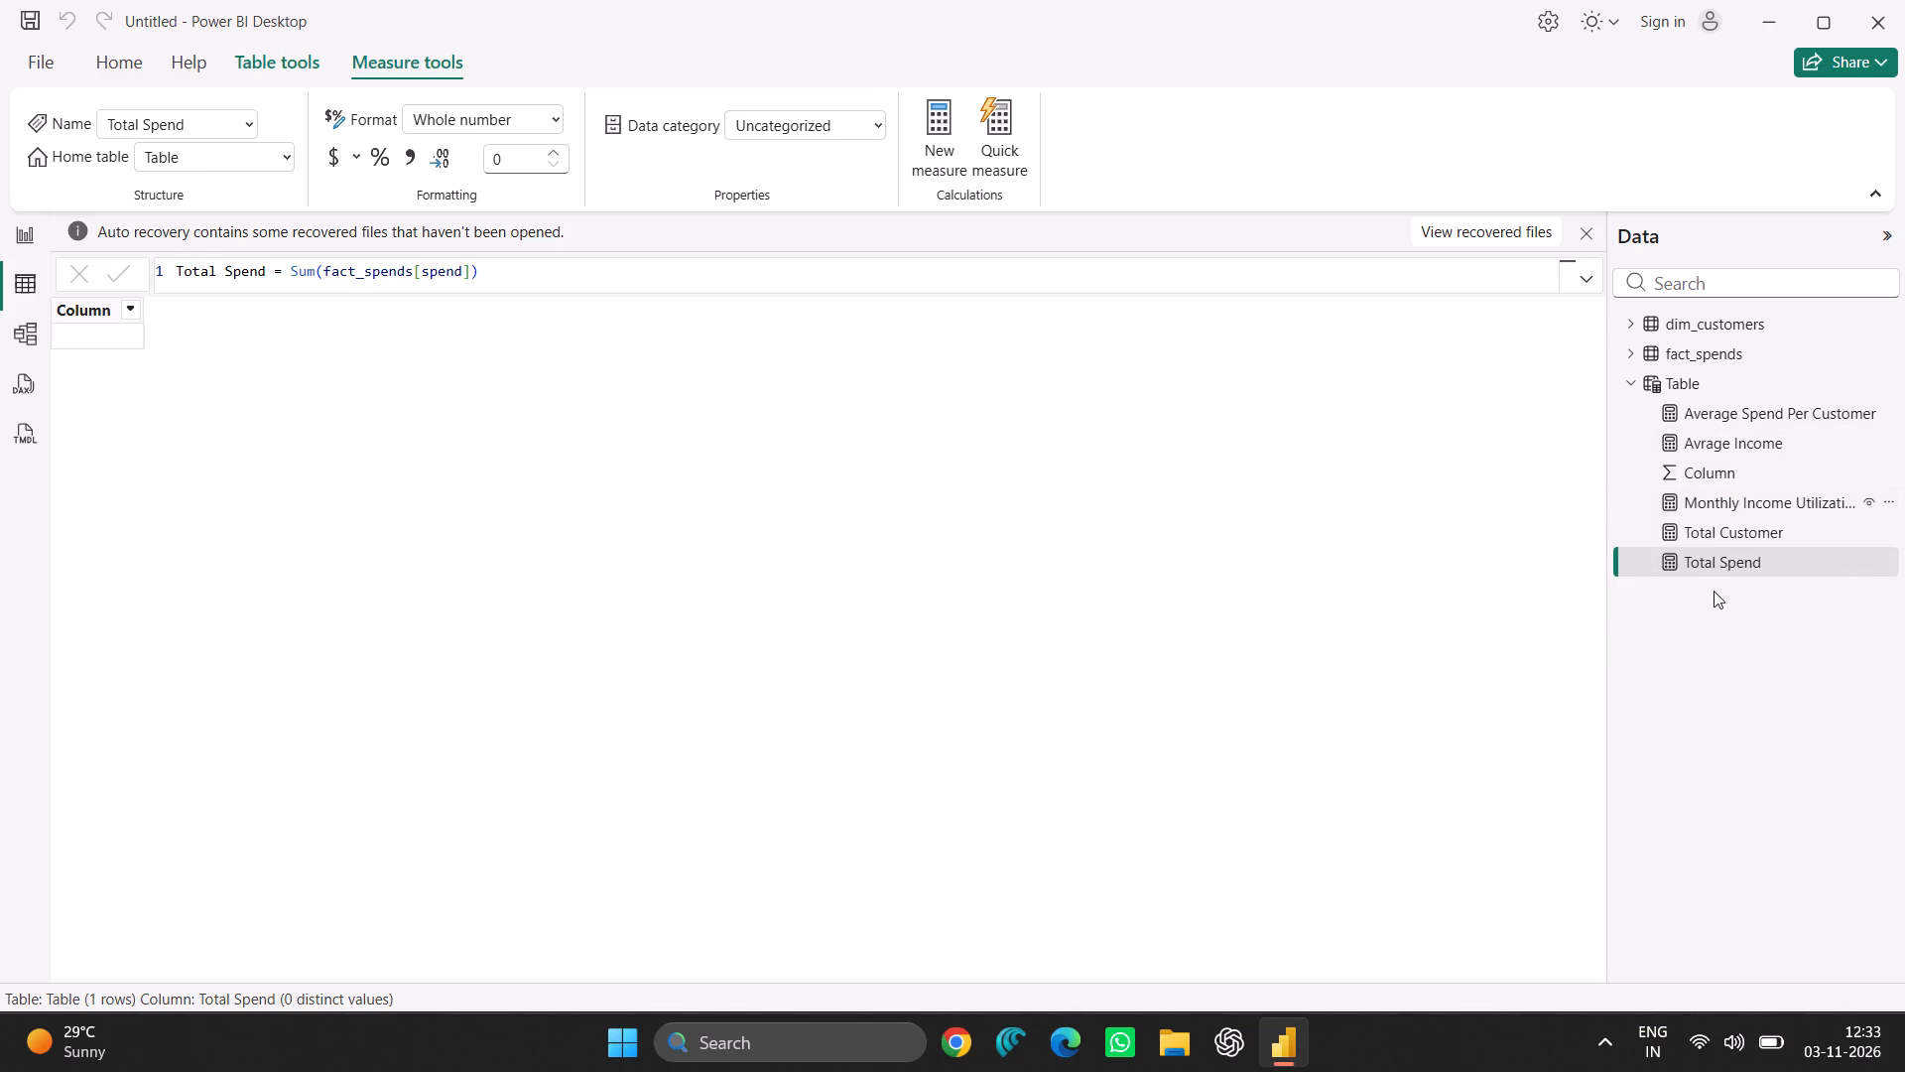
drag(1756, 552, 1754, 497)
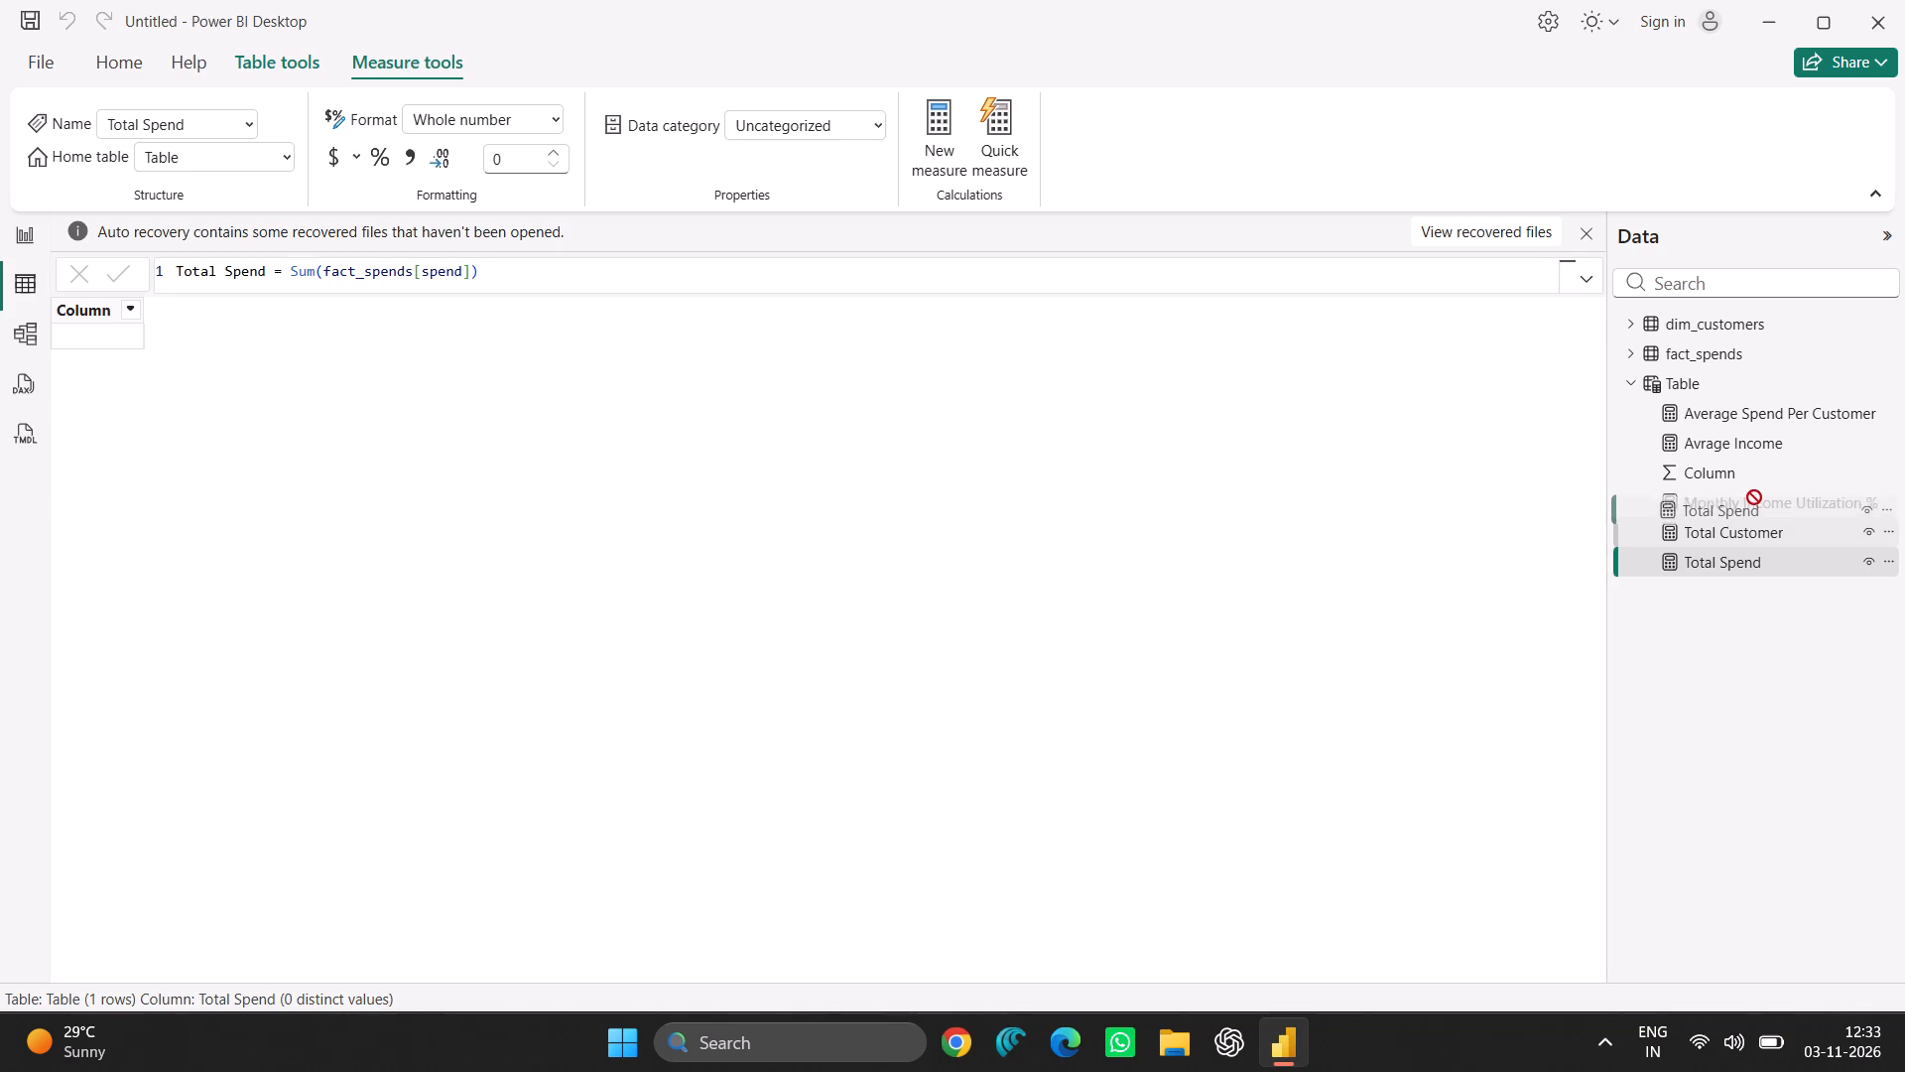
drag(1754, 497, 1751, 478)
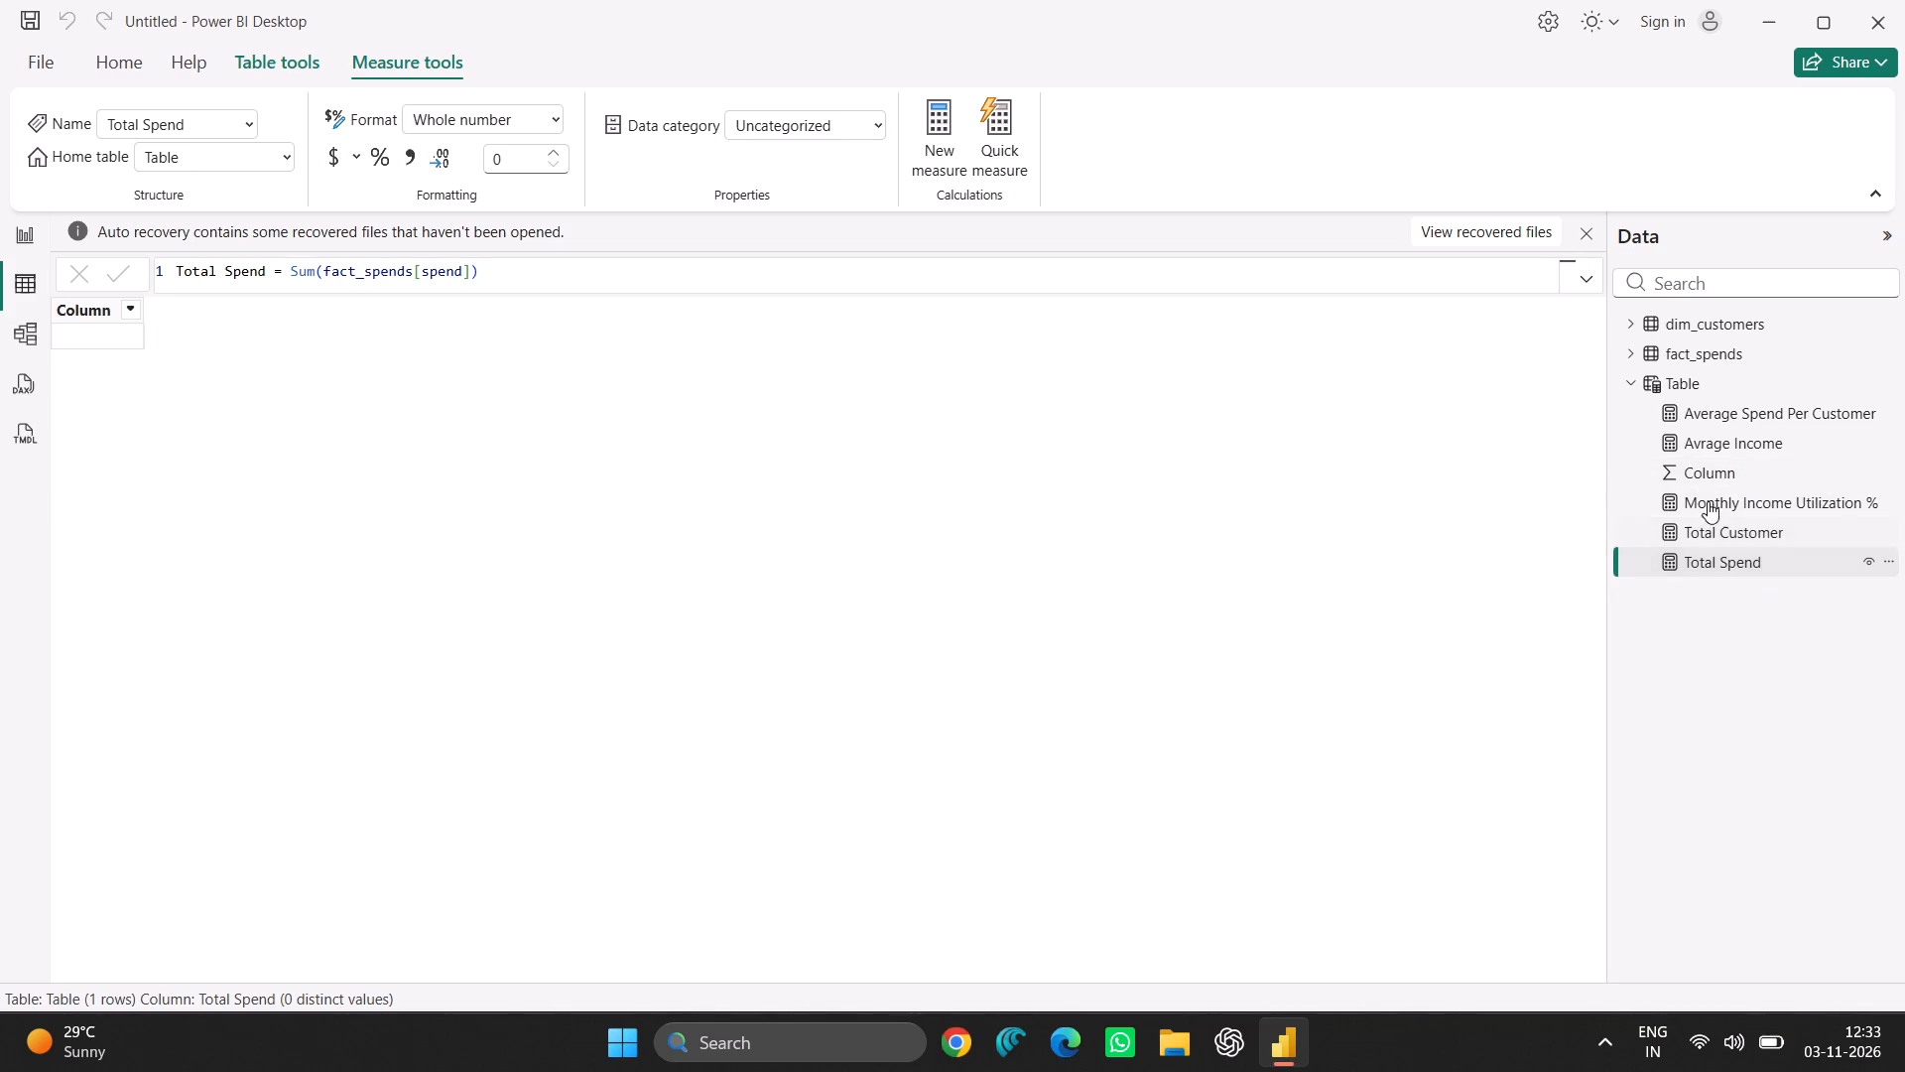
Create a new measure in Table and replace its default name in the formula with Total Transactions.
click(1730, 591)
right_click(1730, 591)
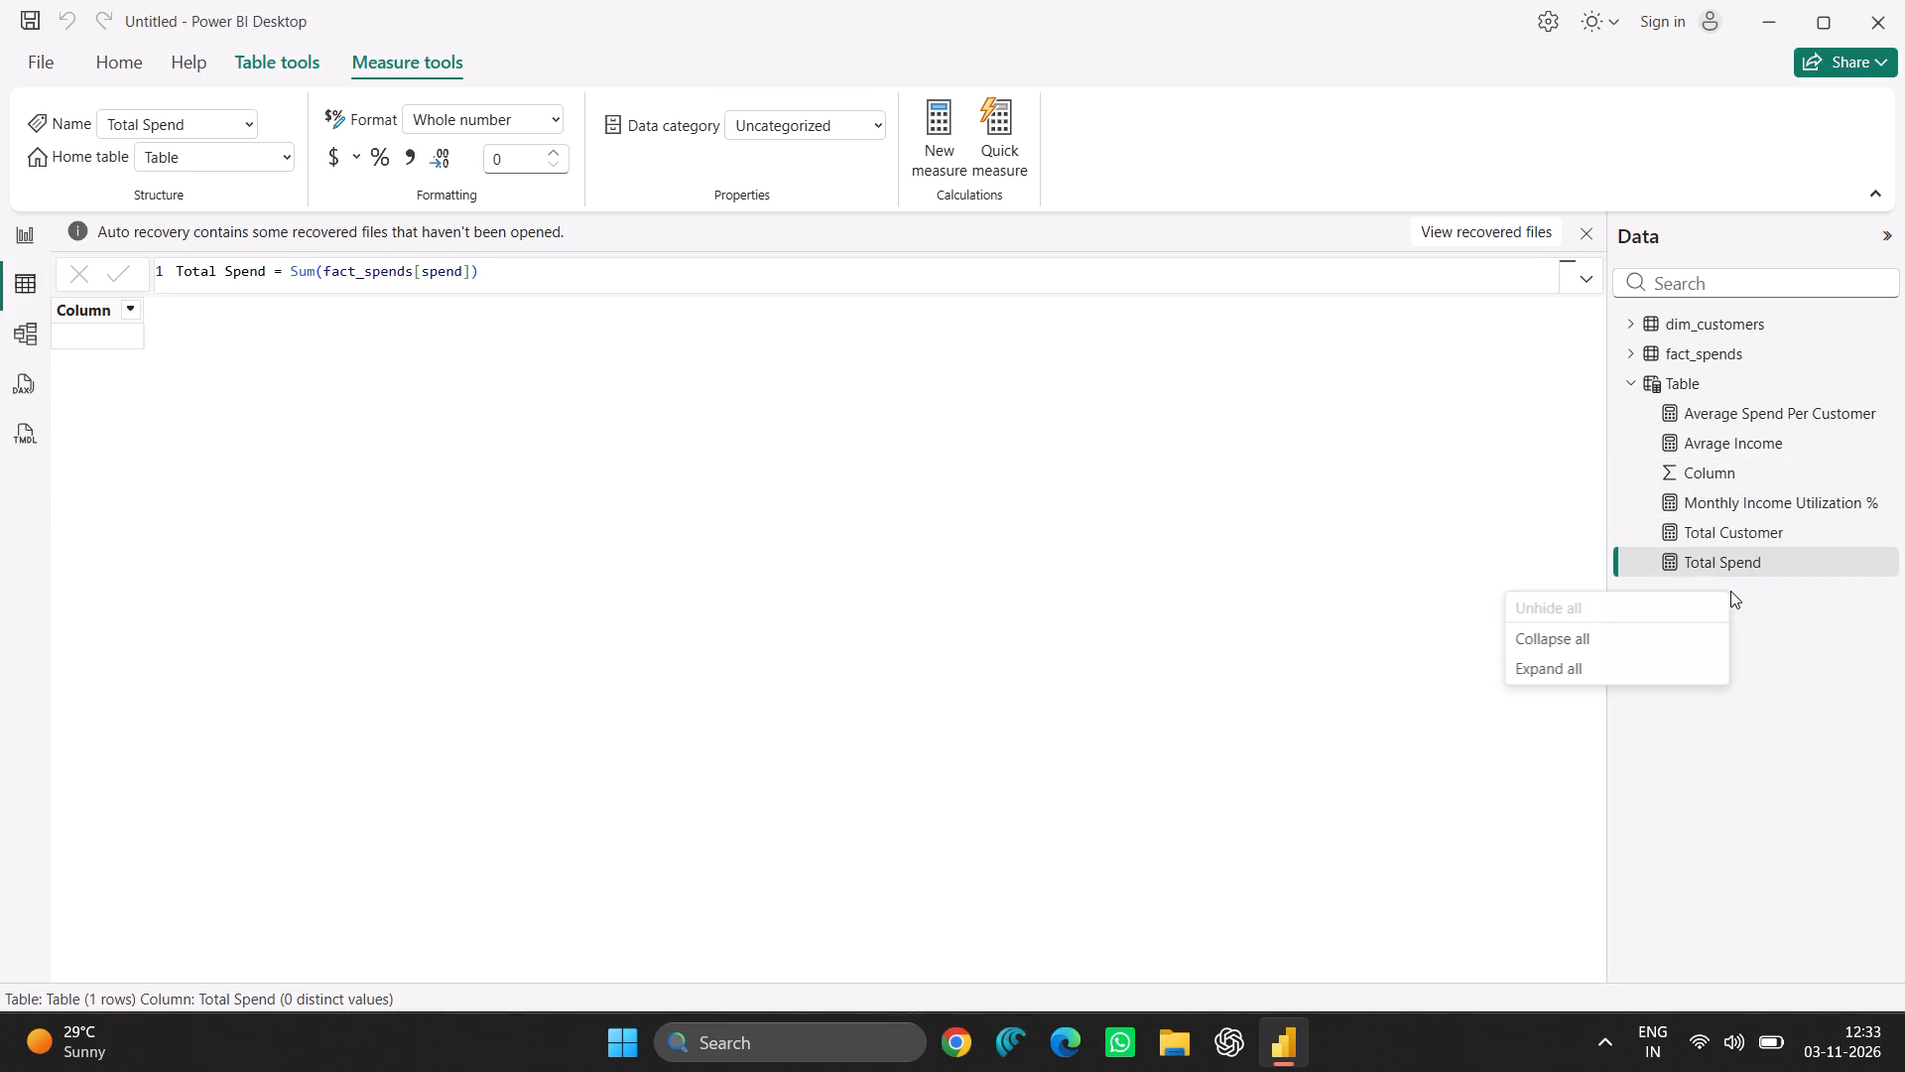
click(1789, 601)
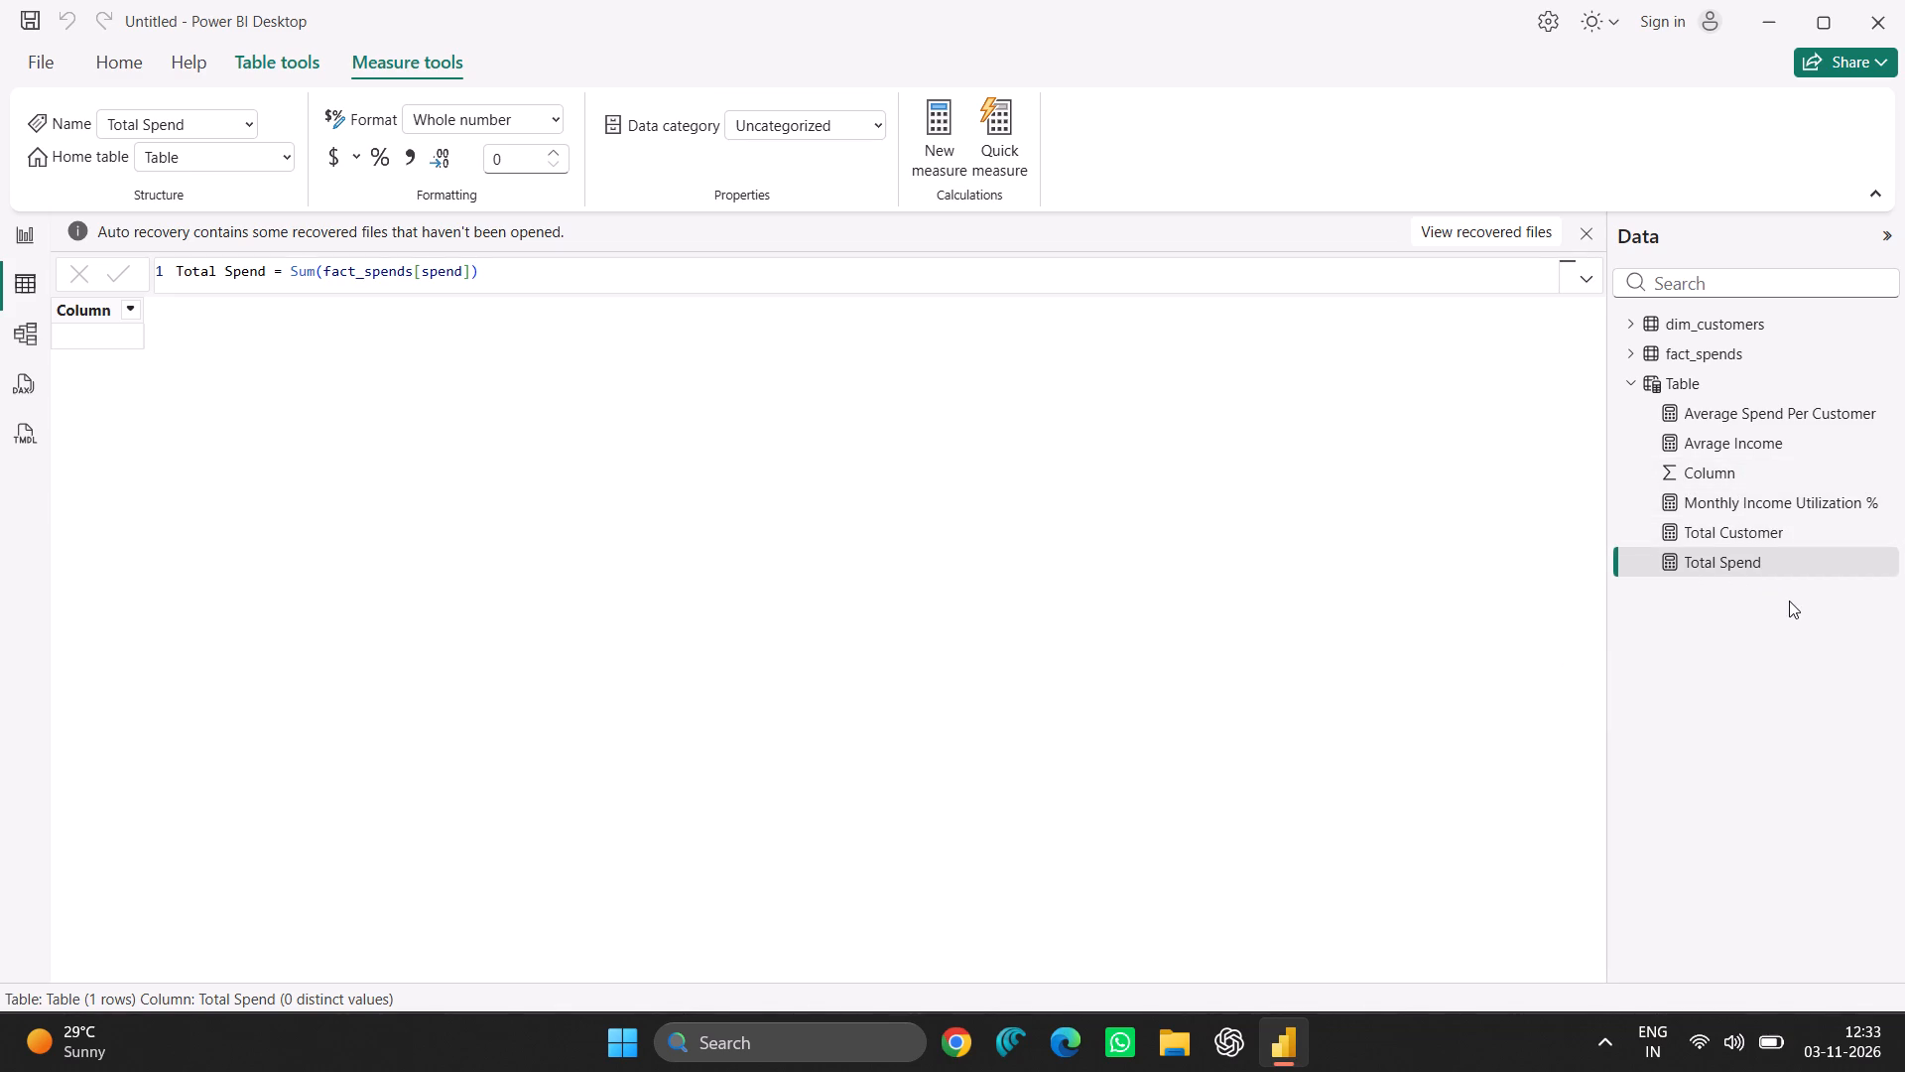
right_click(1789, 601)
click(1816, 566)
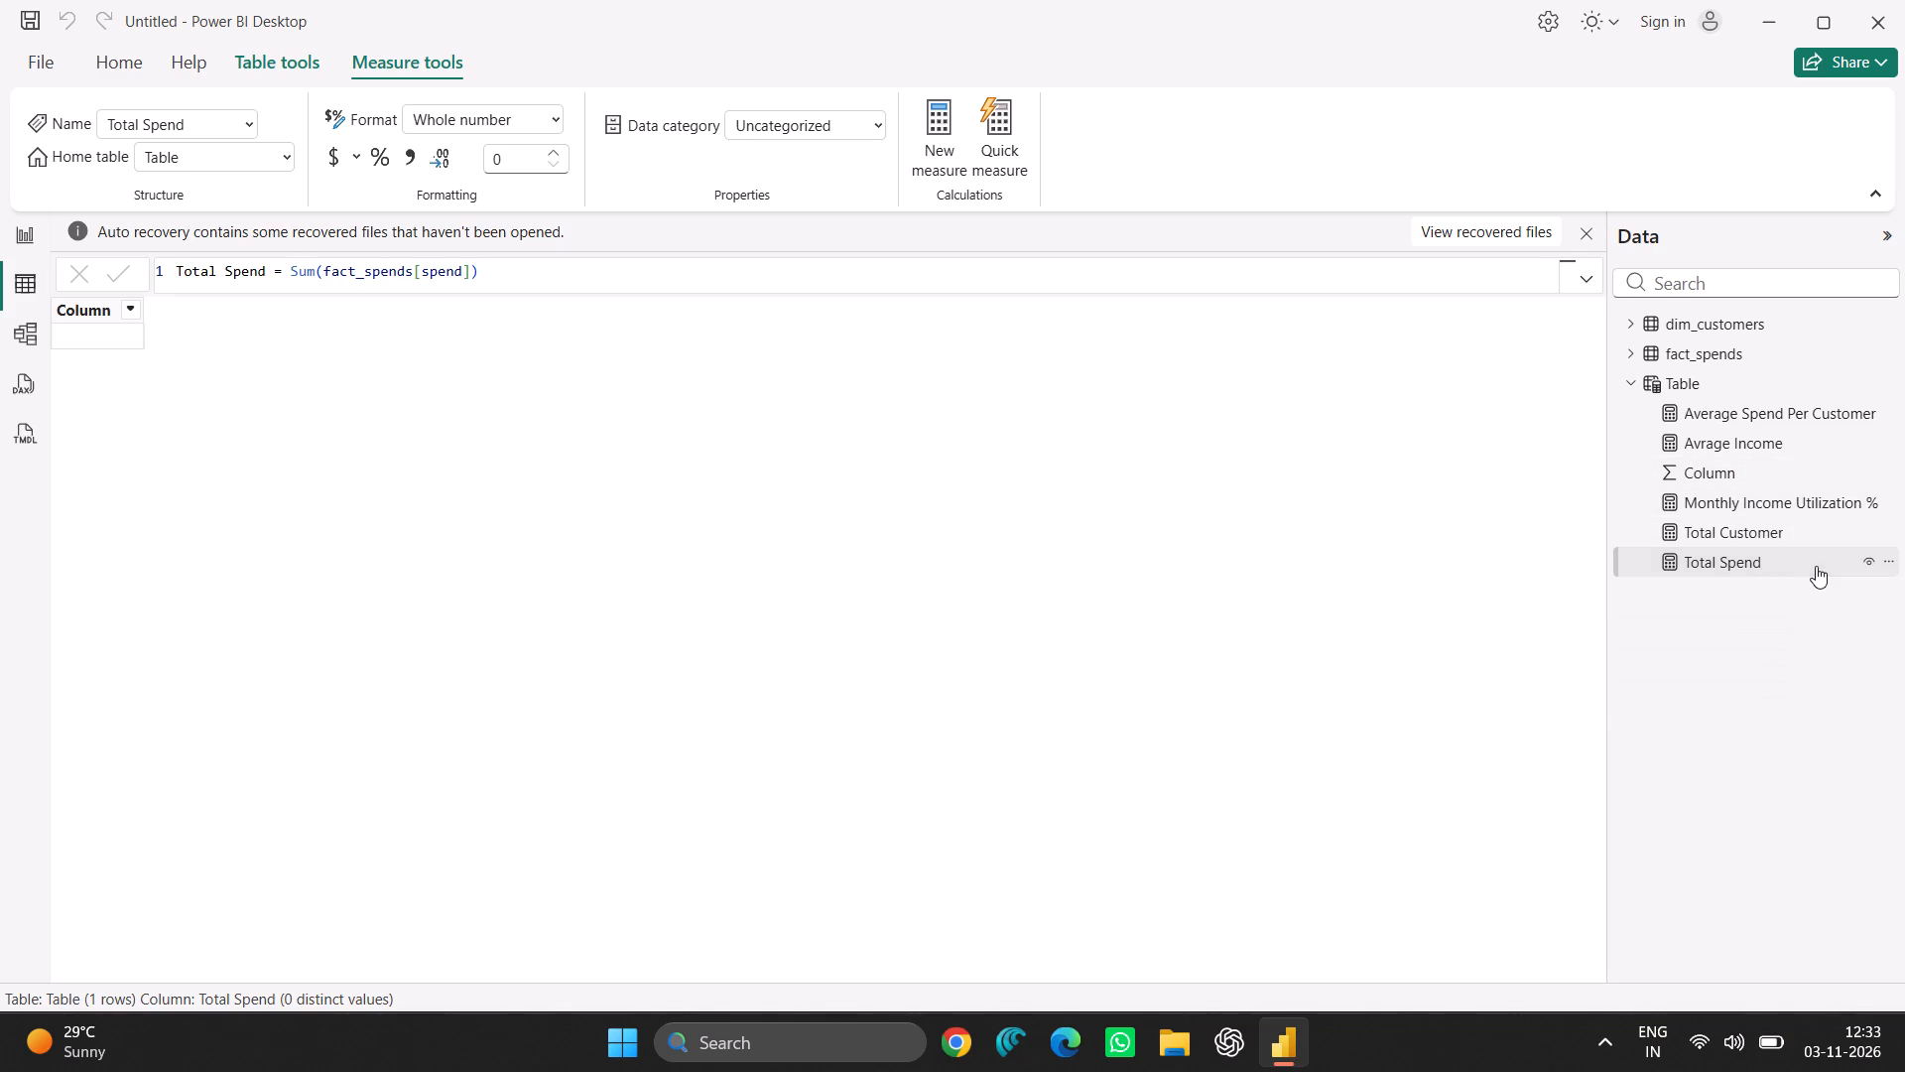
right_click(1795, 560)
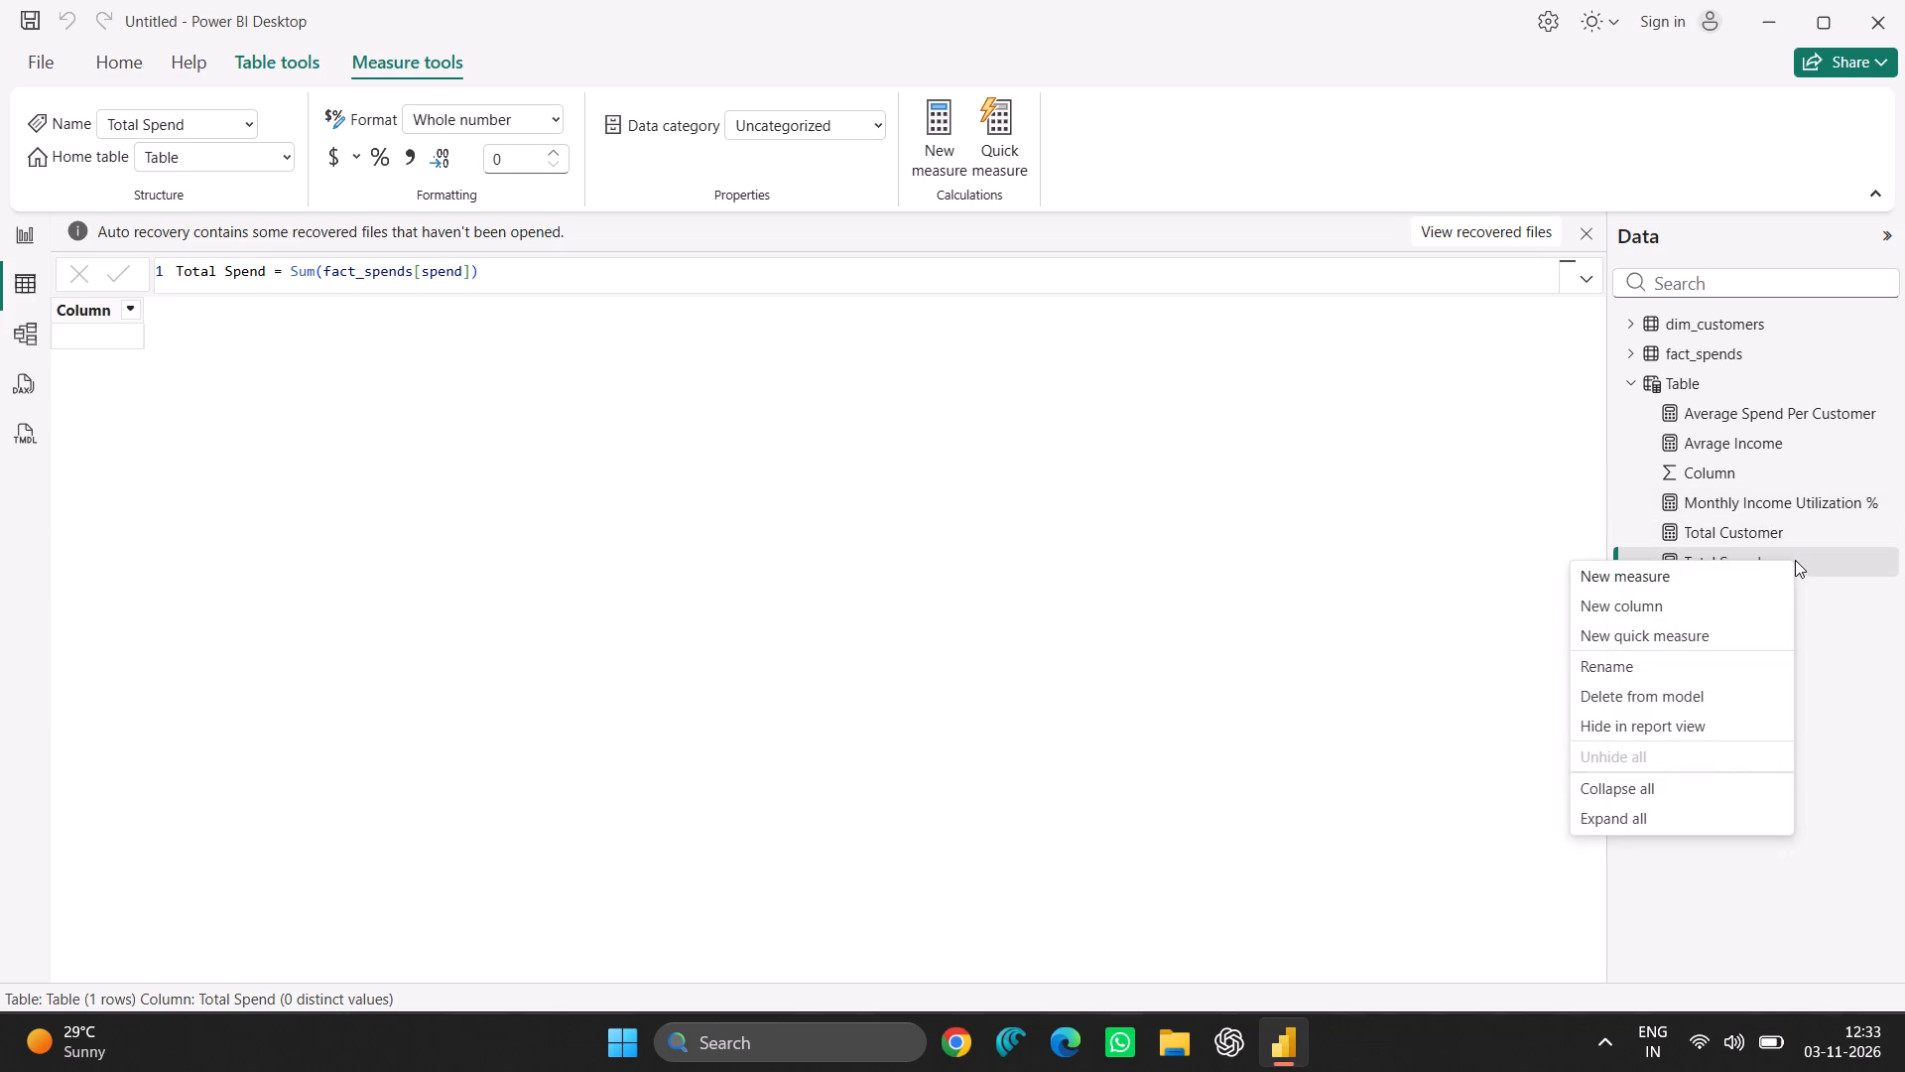
click(1681, 579)
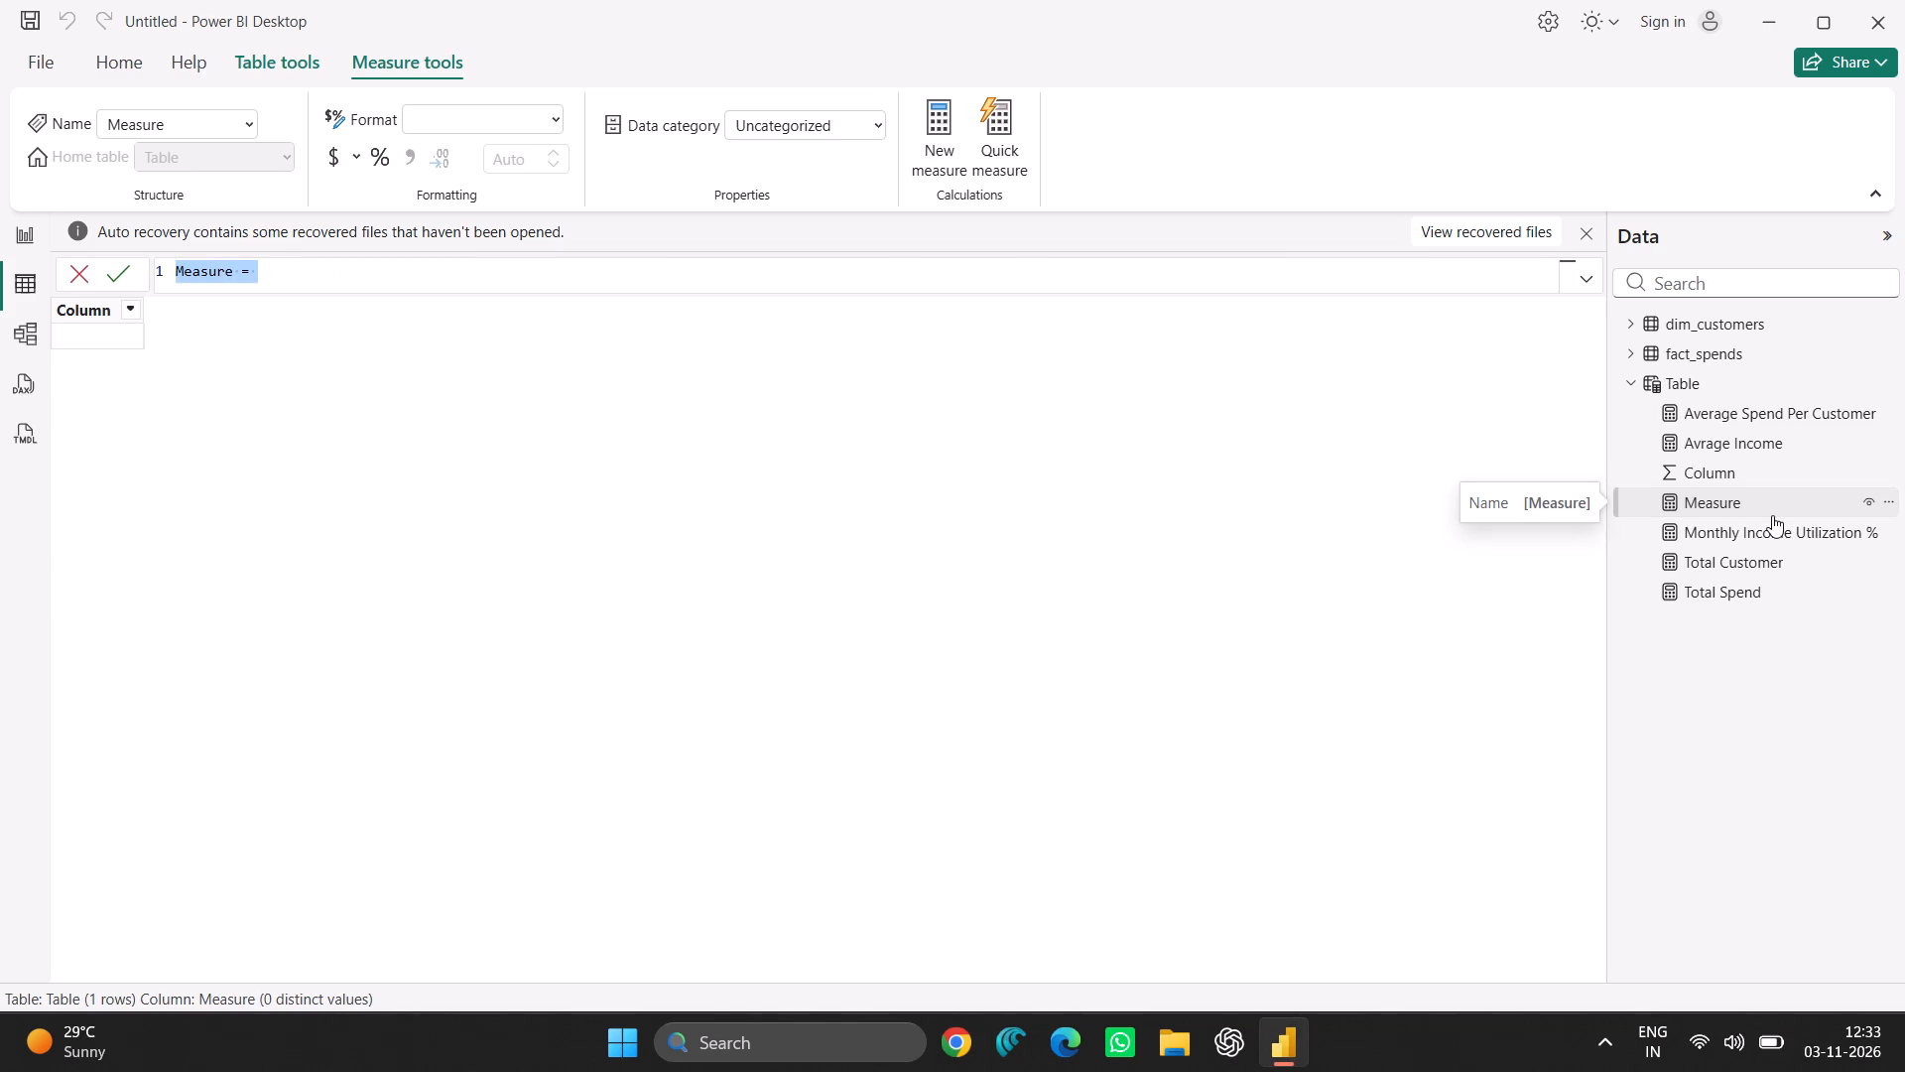
click(239, 270)
key(BackSpace)
key(BackSpace)
key(BackSpace)
key(BackSpace)
key(BackSpace)
key(BackSpace)
key(BackSpace)
key(BackSpace)
key(BackSpace)
key(BackSpace)
key(BackSpace)
key(BackSpace)
key(BackSpace)
key(BackSpace)
key(BackSpace)
key(BackSpace)
key(BackSpace)
key(BackSpace)
key(BackSpace)
key(BackSpace)
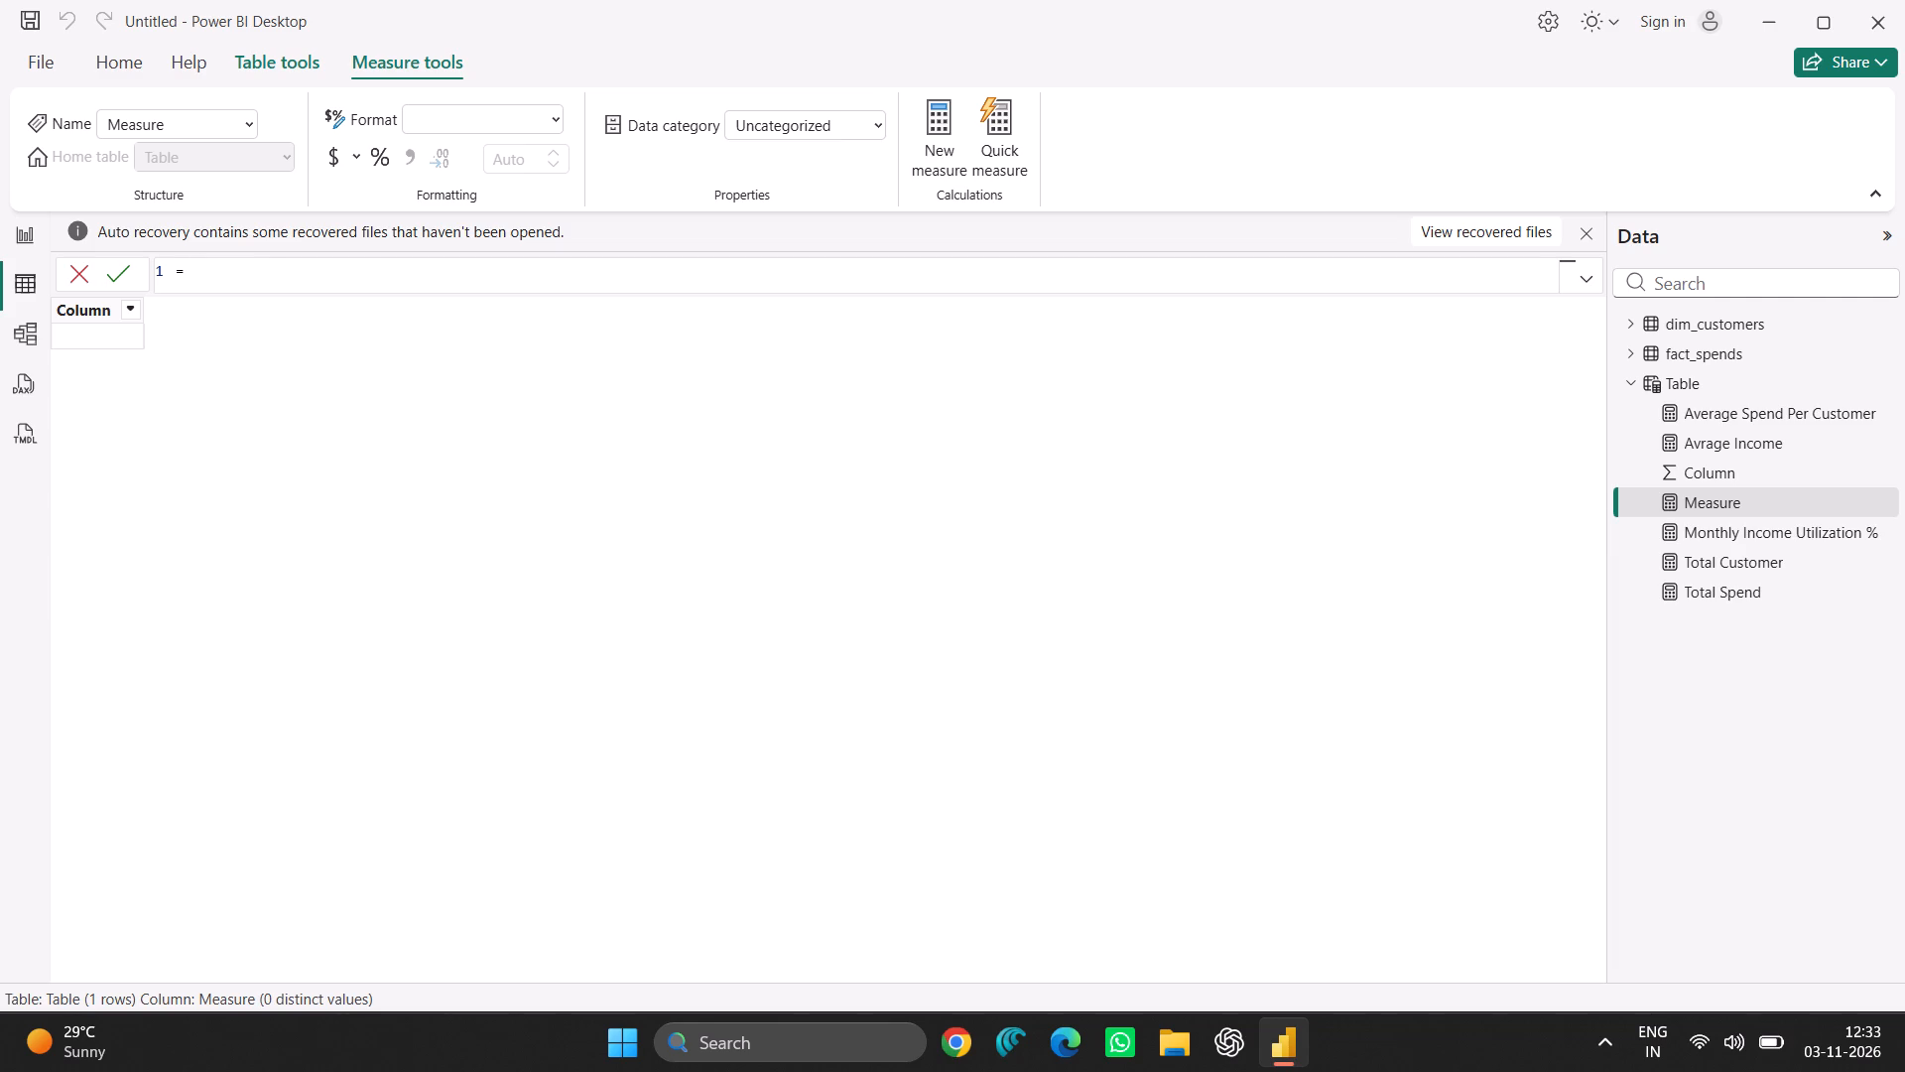
key(BackSpace)
key(BackSpace)
key(BackSpace)
key(BackSpace)
key(BackSpace)
key(BackSpace)
key(BackSpace)
text(Total Tra)
key(n)
text(sa)
text(ct)
text(ion)
key(s)
key(space)
Define the Total Transactions measure as COUNTROWS(fact_spends) and commit it.
key(Right)
key(Right)
text(Coun)
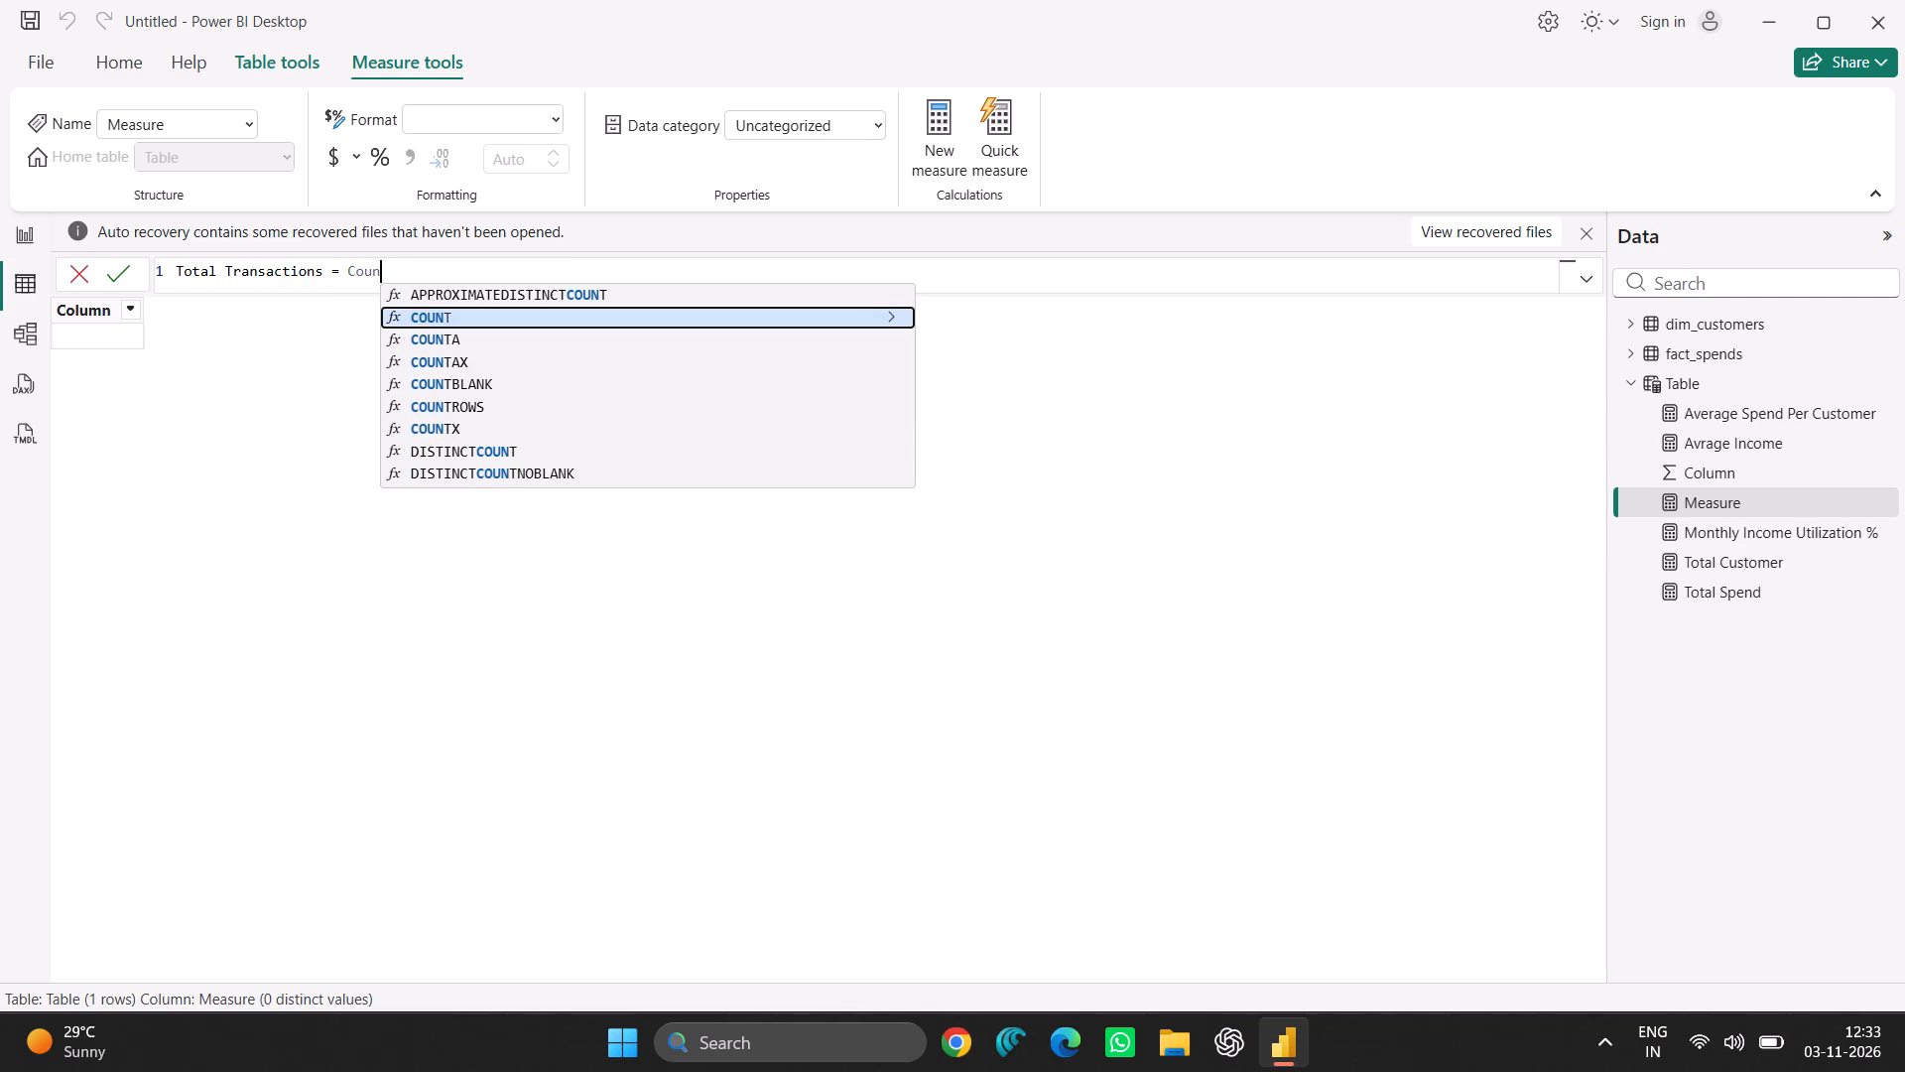
click(463, 402)
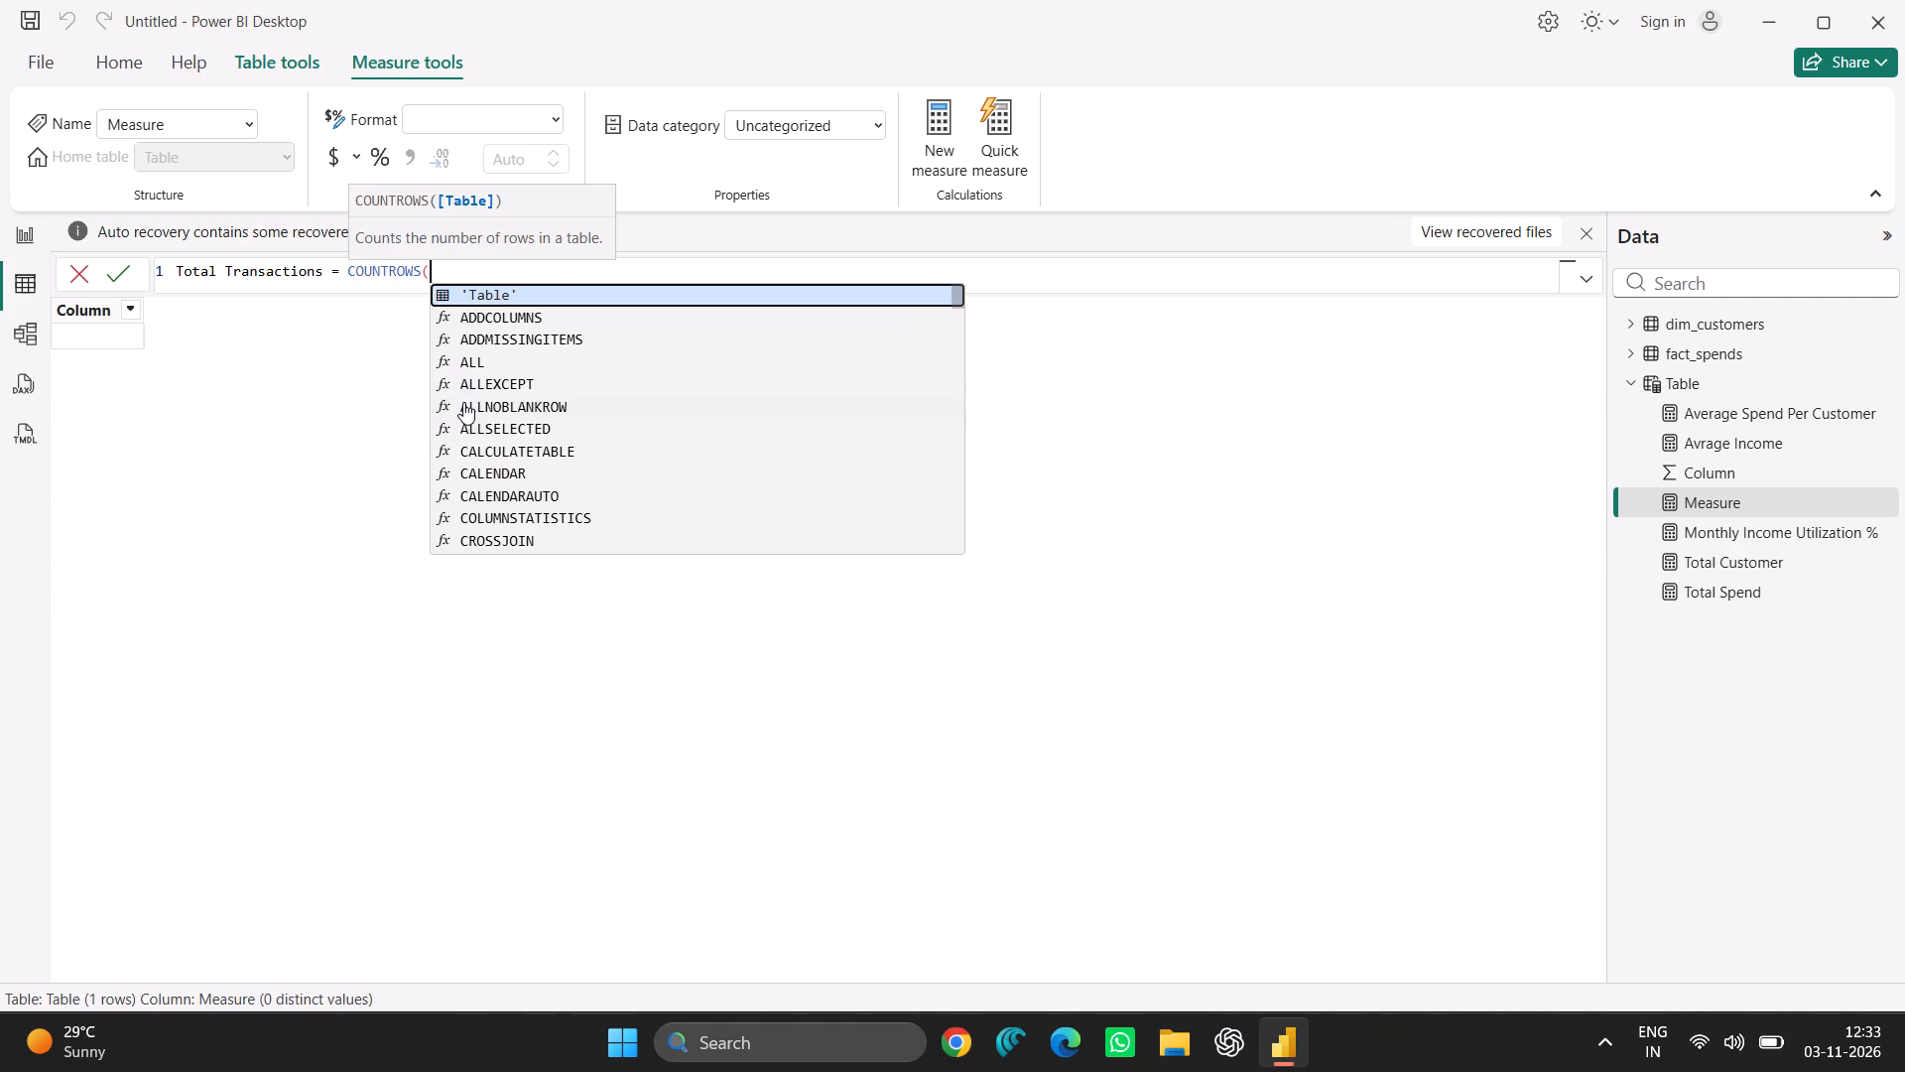
key(f)
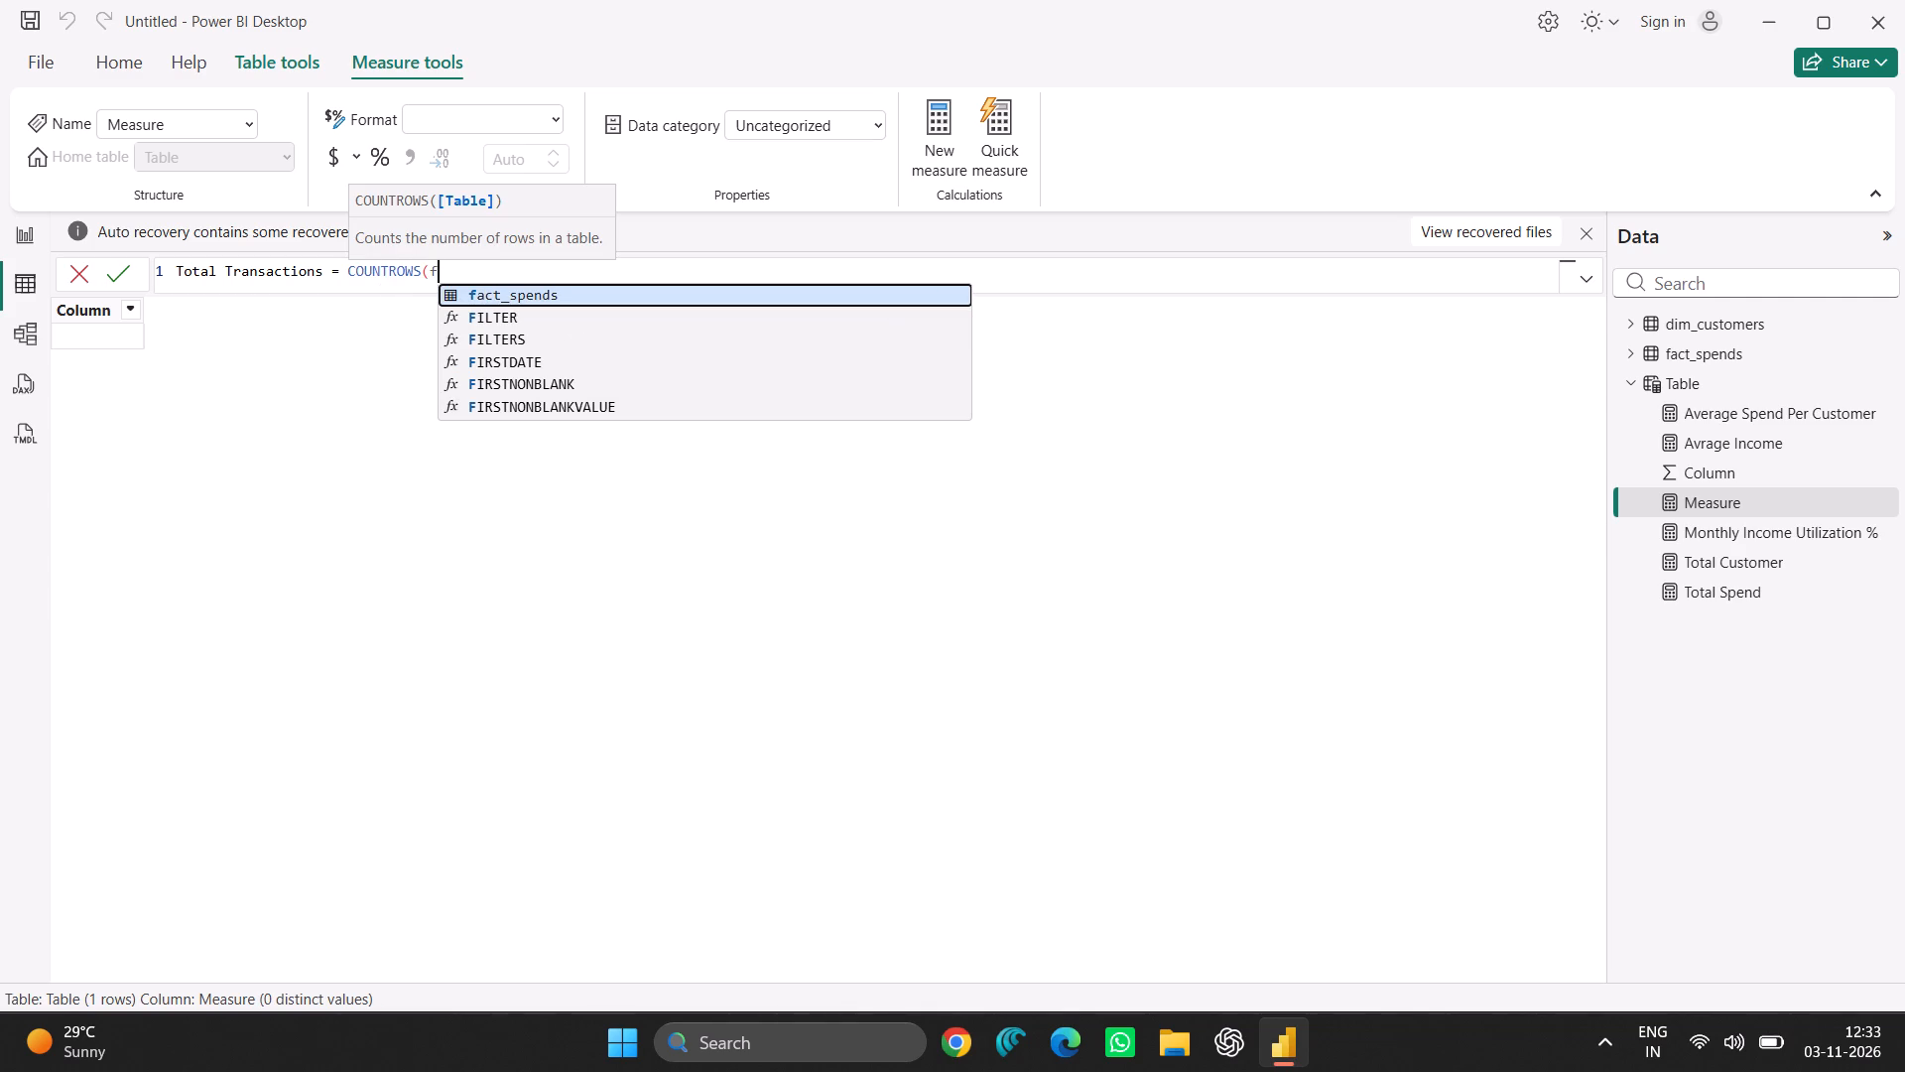
text(act)
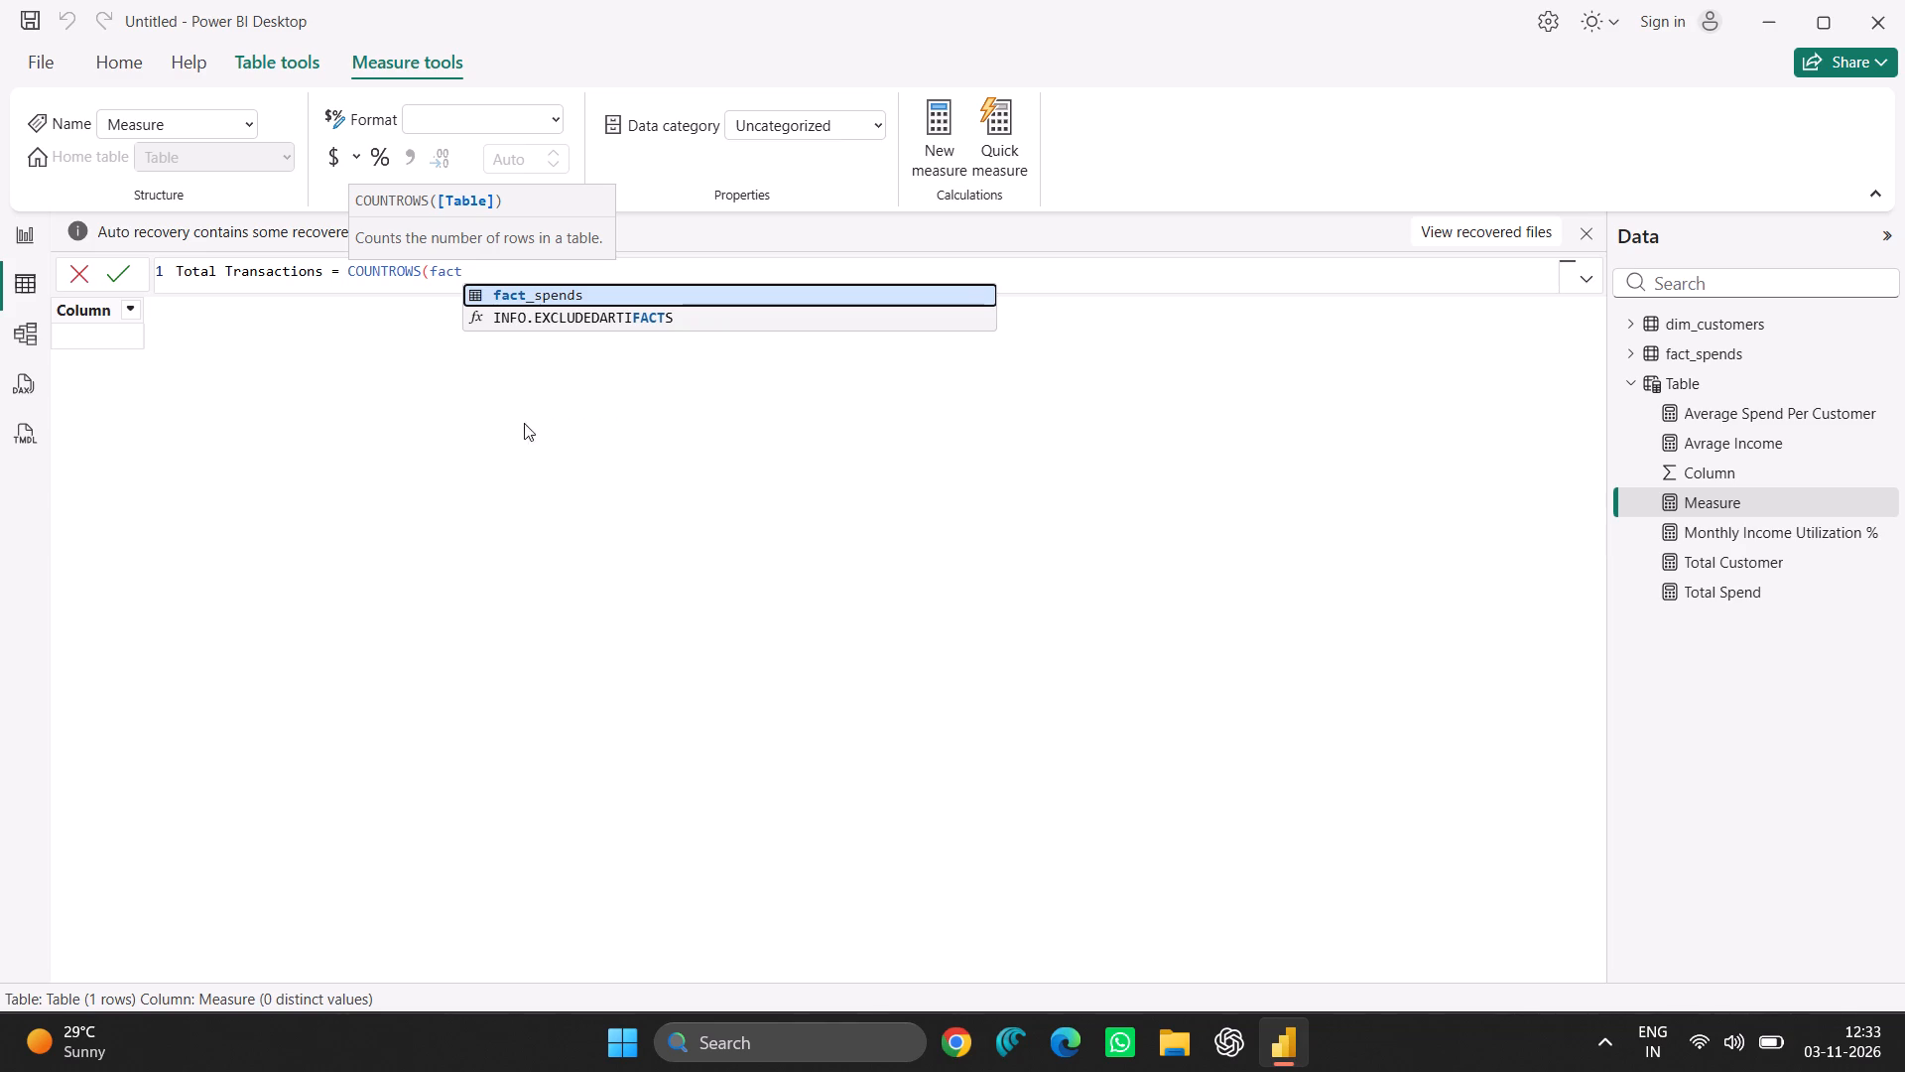
click(537, 295)
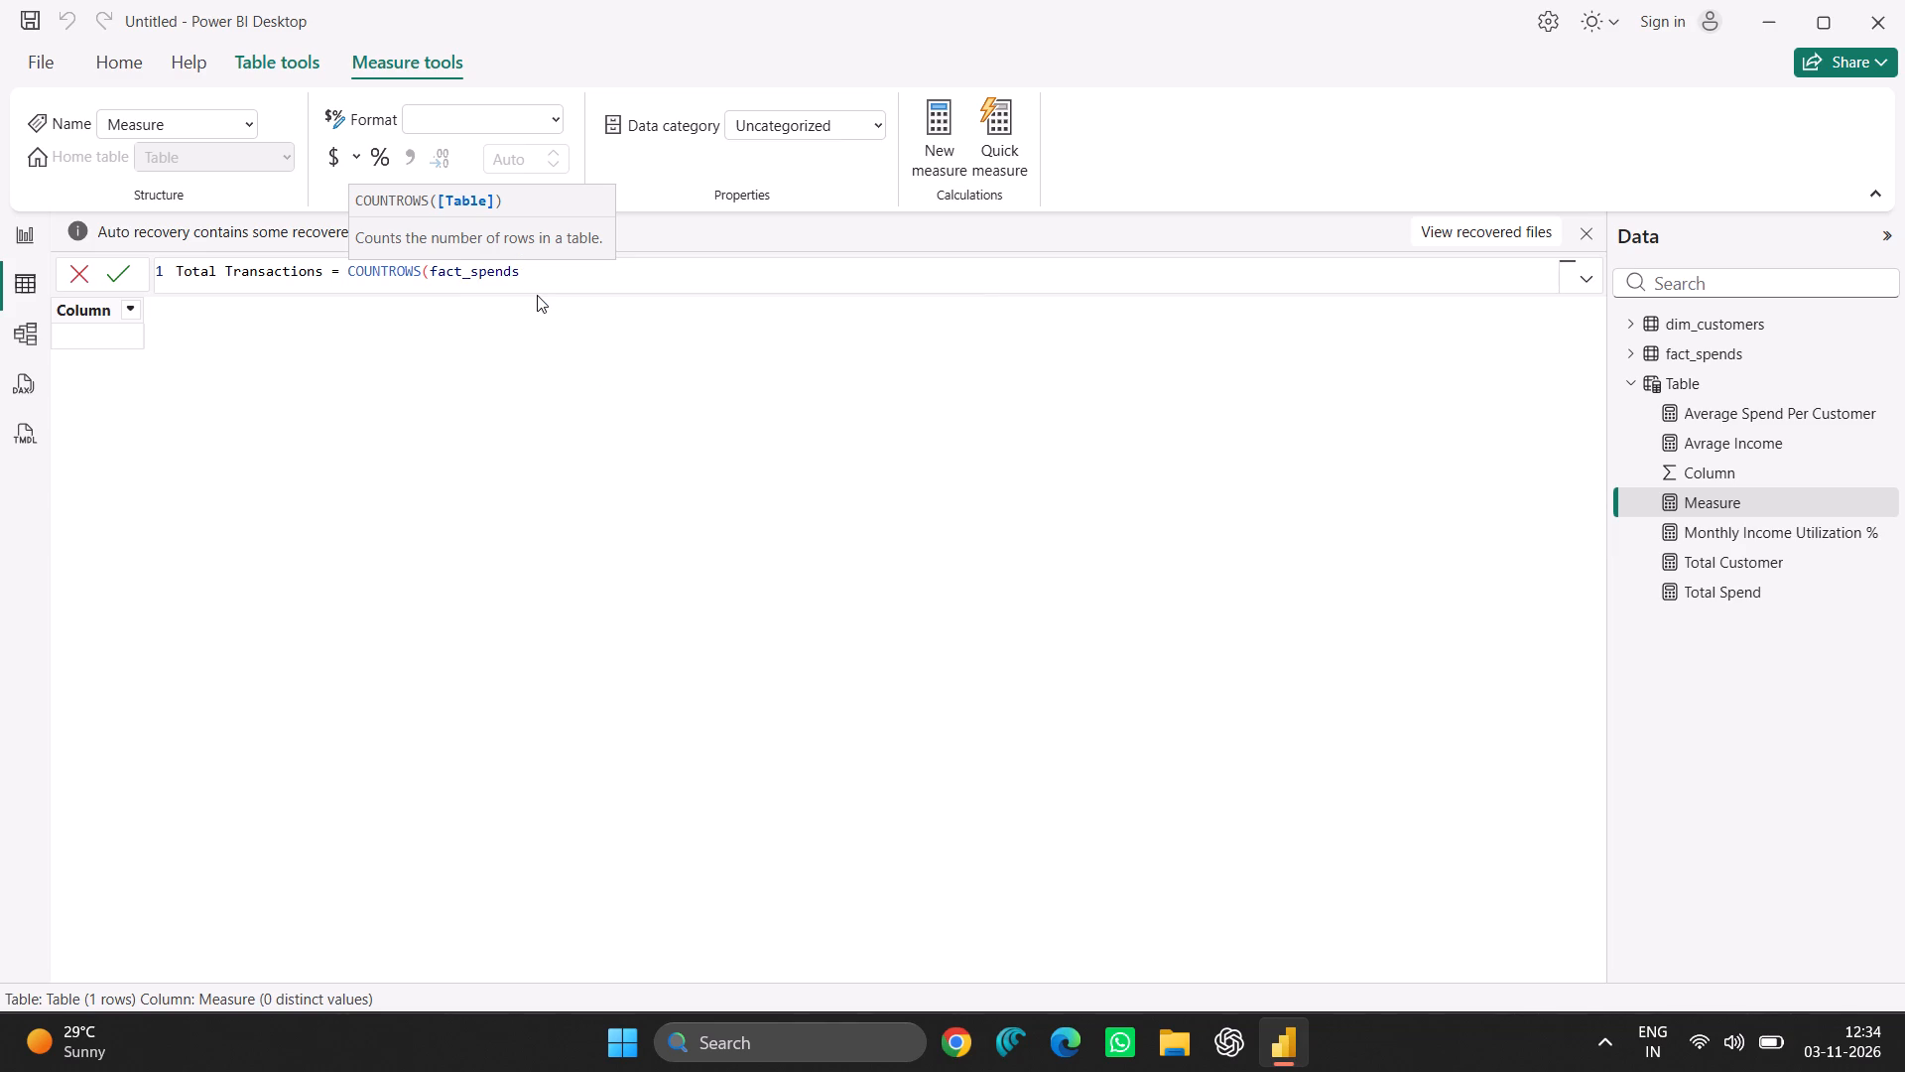
key(shift+parenright)
key(Return)
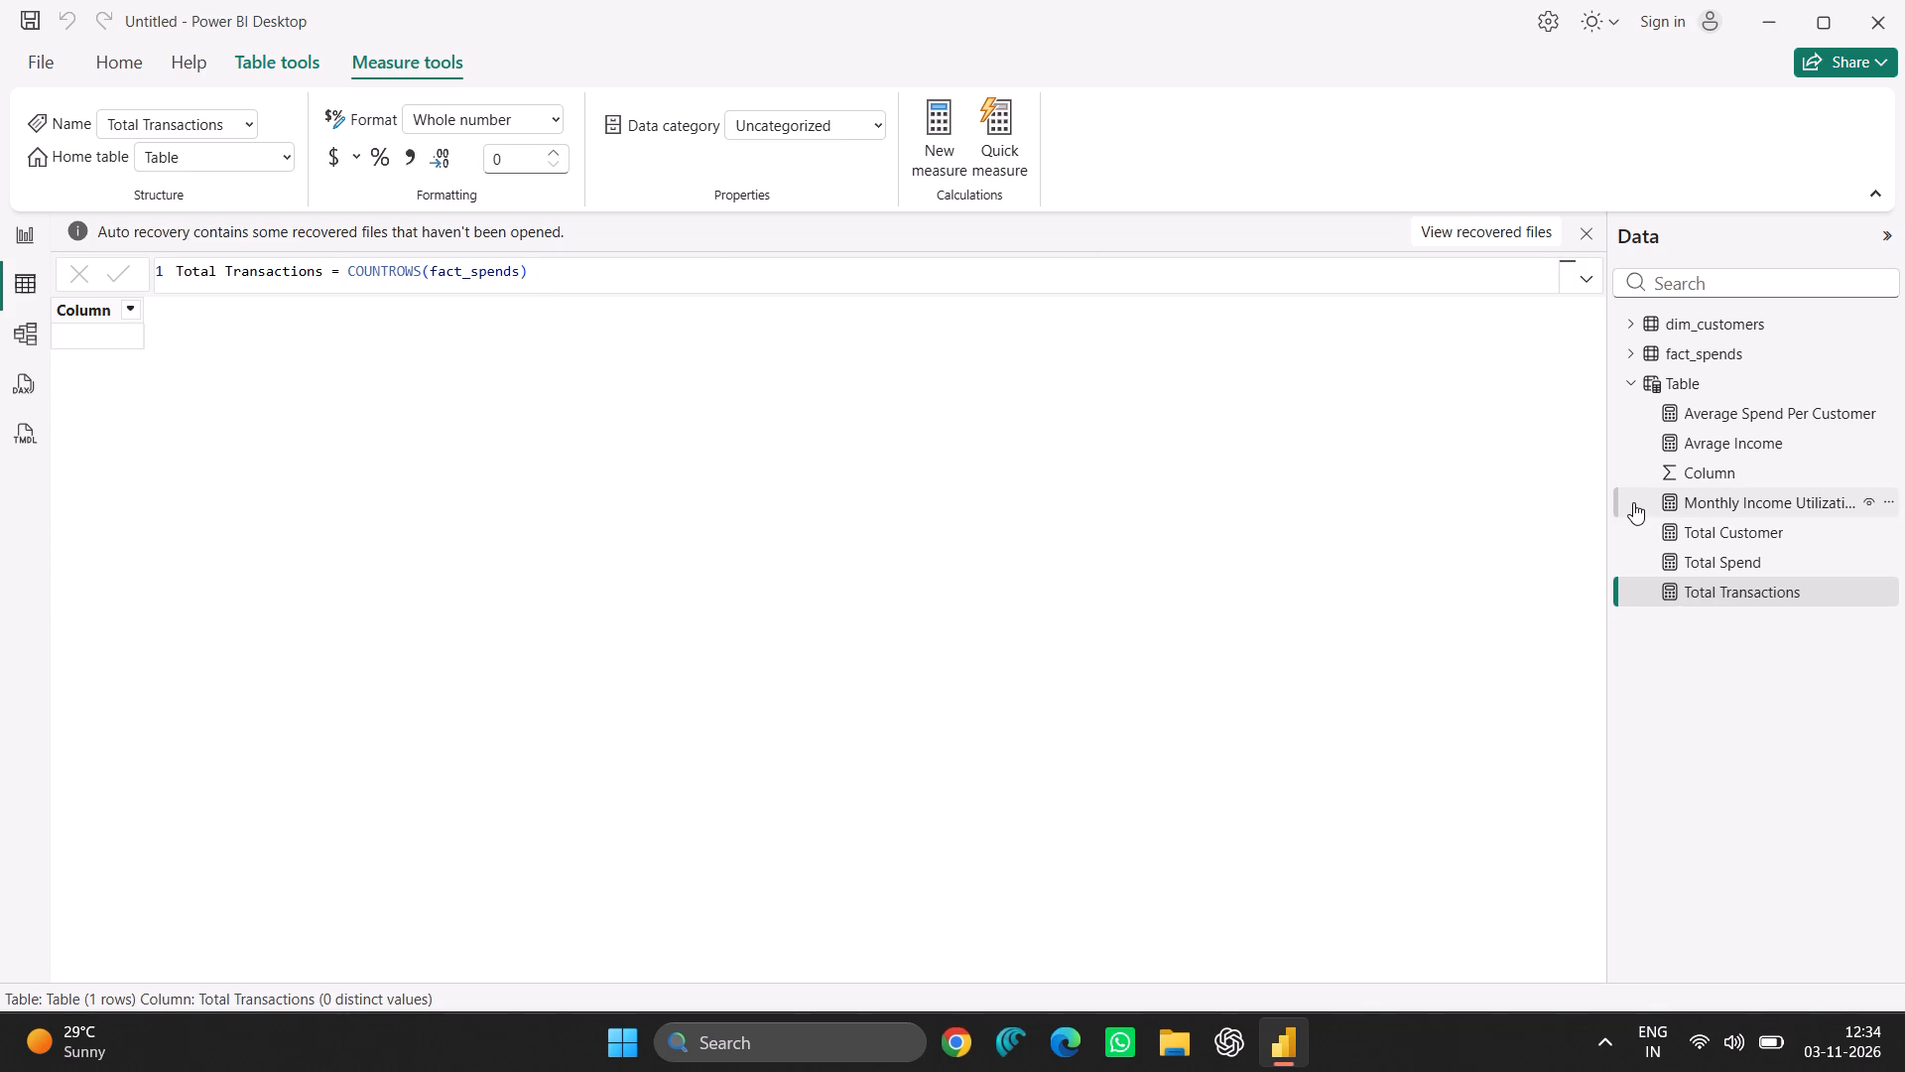
Create another new measure in Table and replace its default name in the formula with Spending Per Transaction.
right_click(1709, 603)
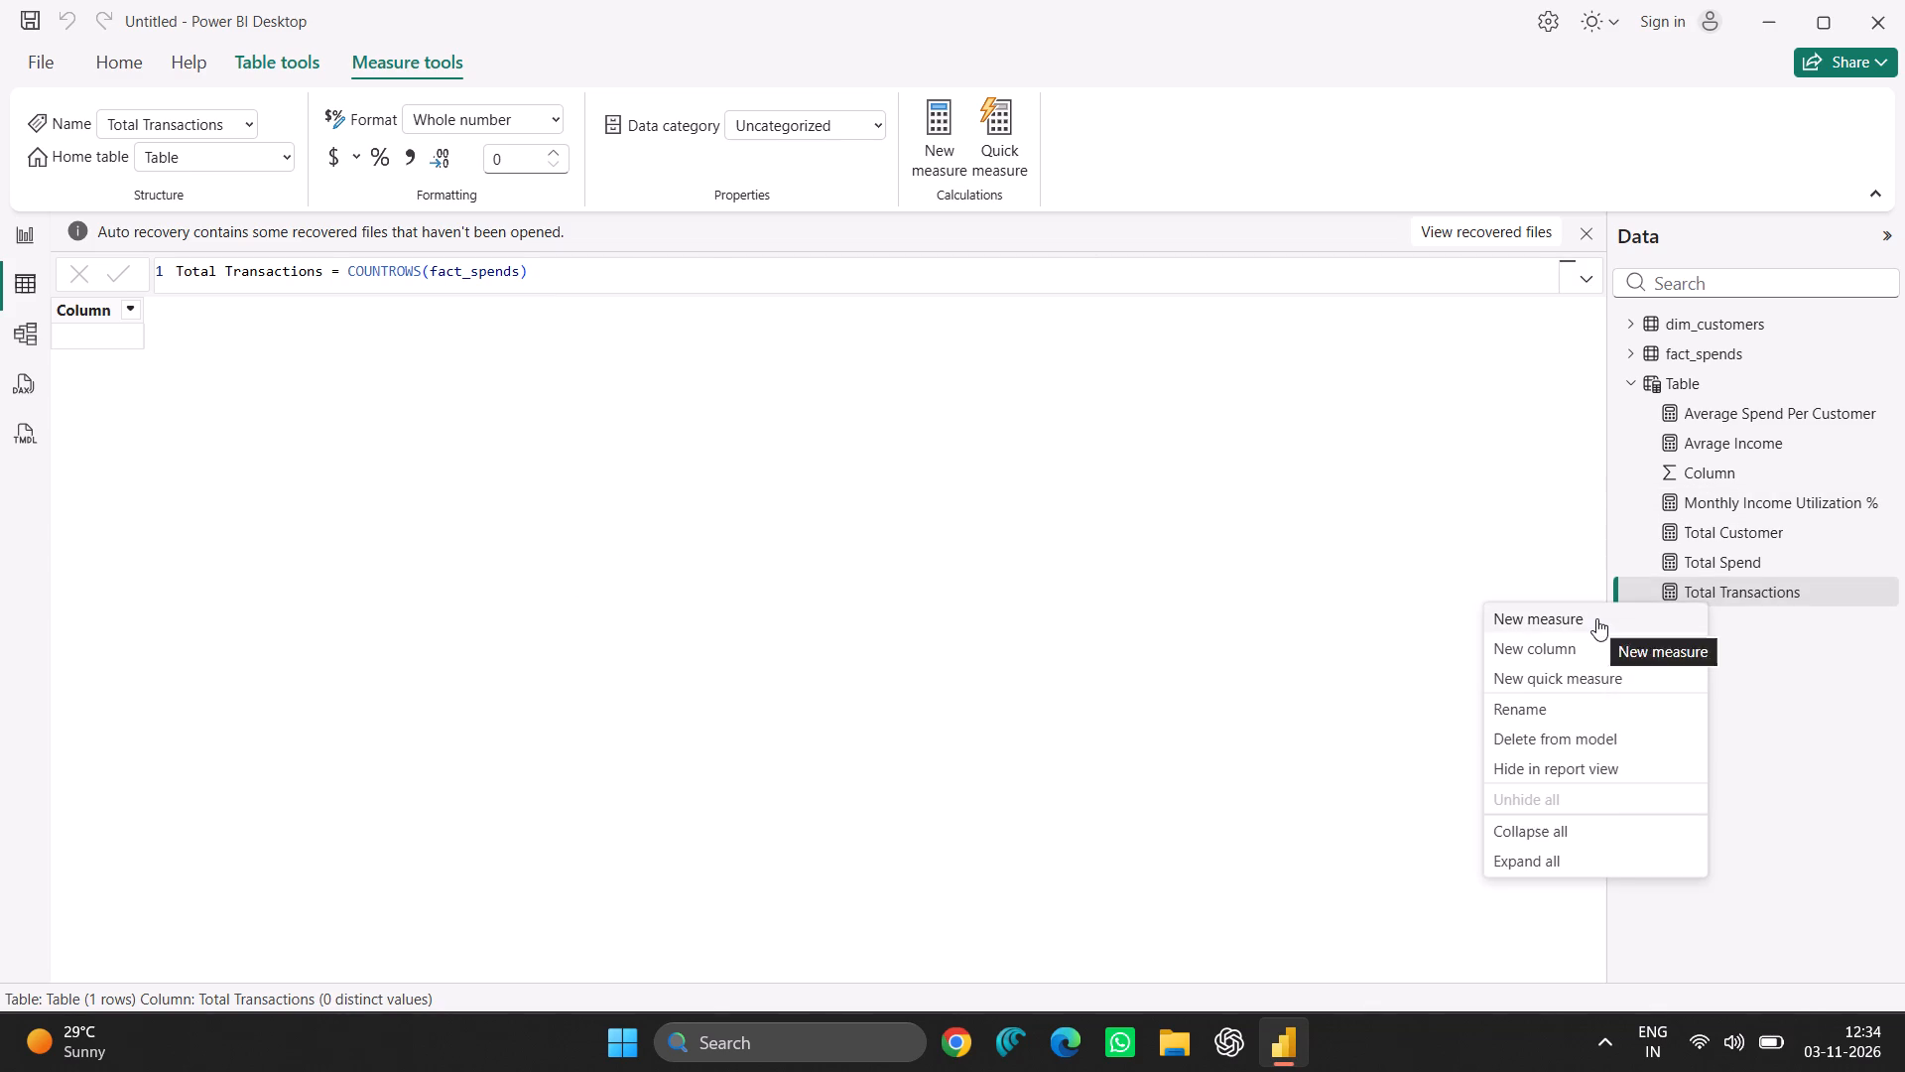
click(1596, 618)
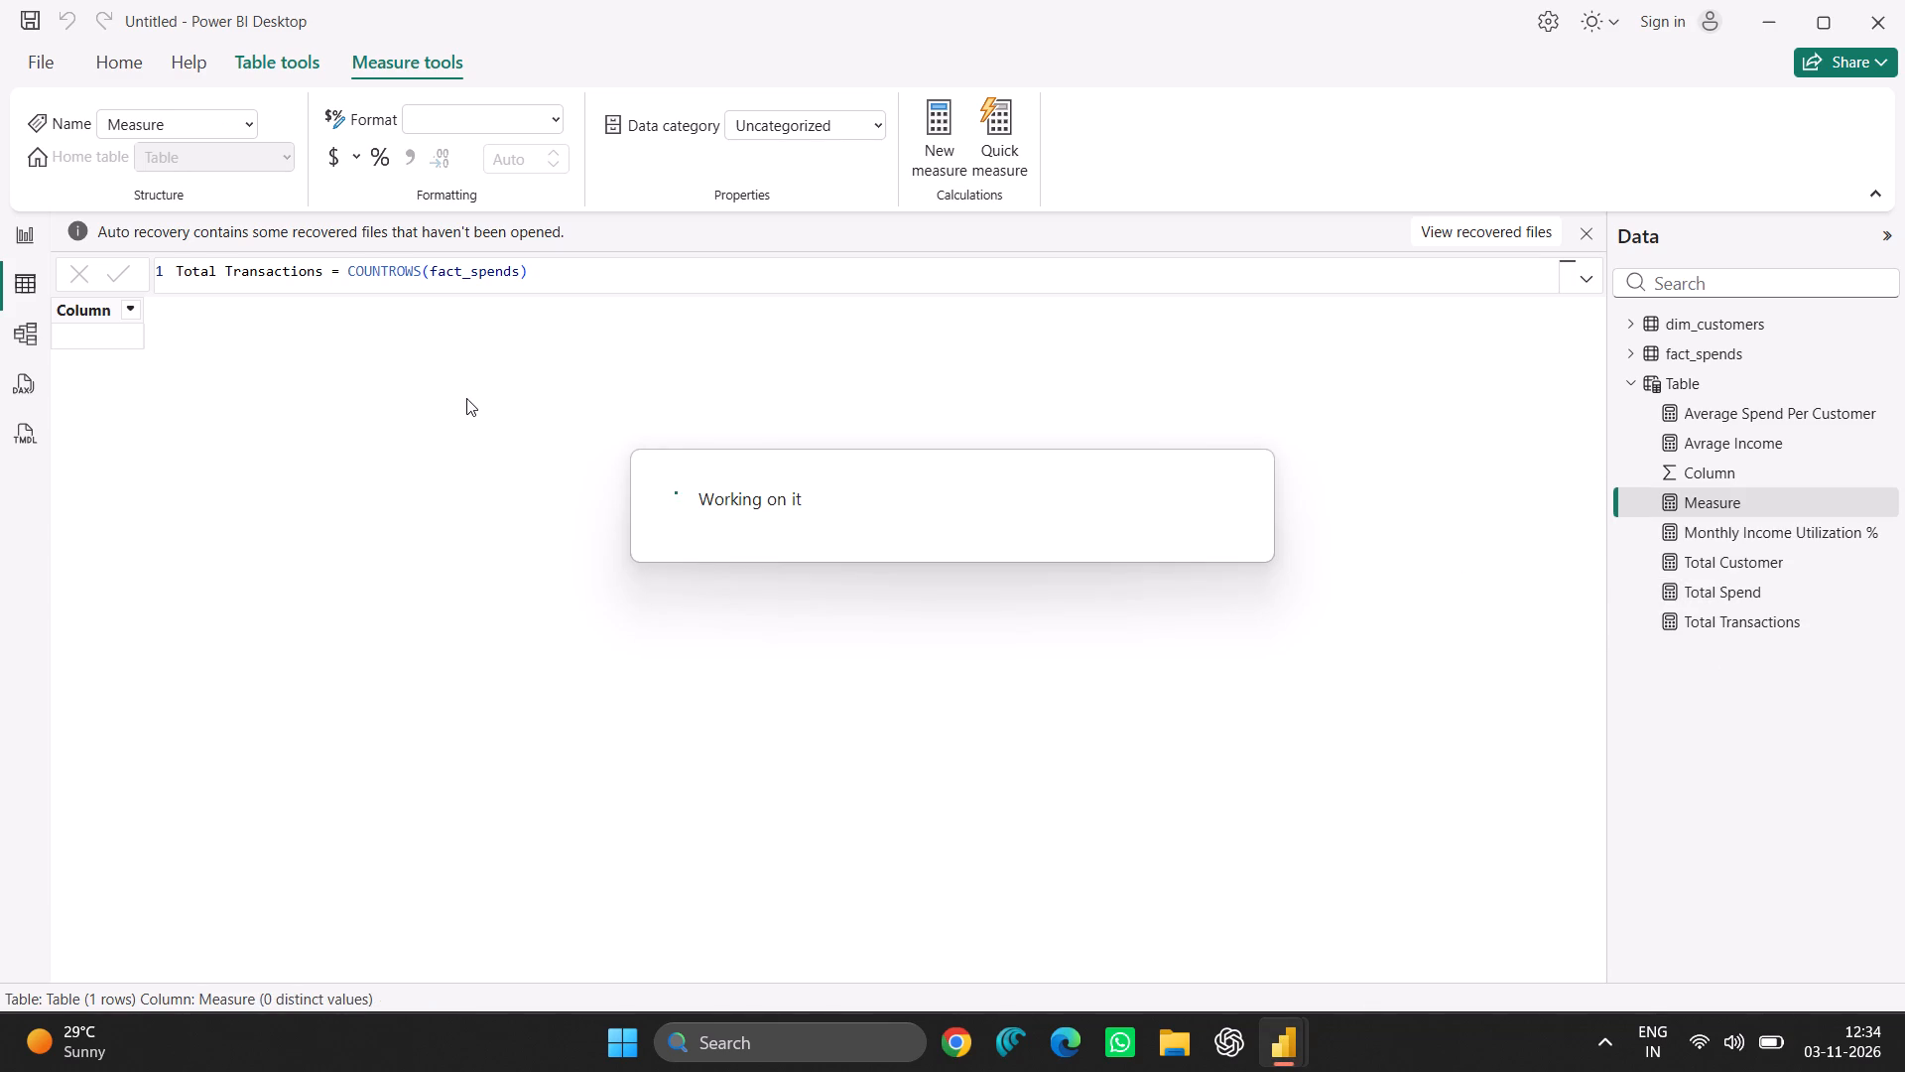
click(229, 269)
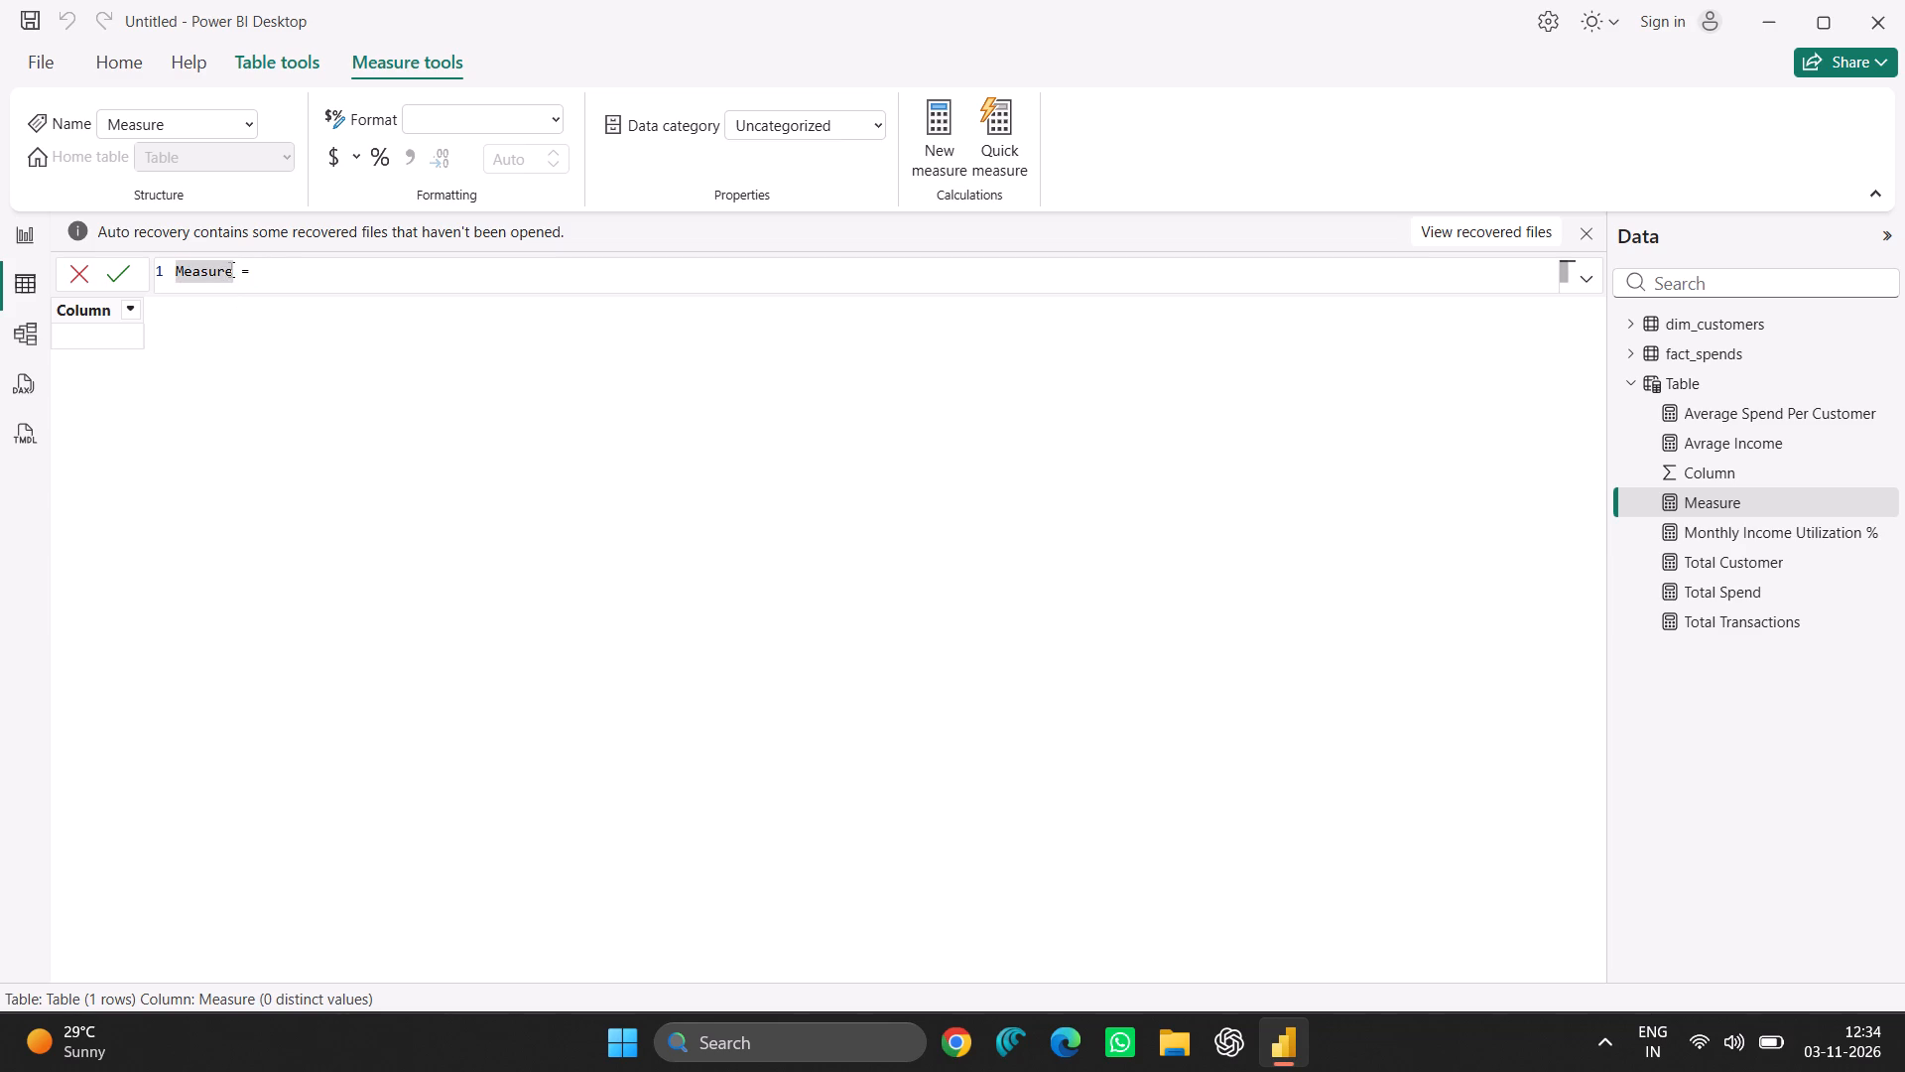
key(Right)
key(BackSpace)
key(BackSpace)
key(BackSpace)
key(BackSpace)
key(BackSpace)
key(BackSpace)
key(BackSpace)
key(BackSpace)
key(BackSpace)
key(BackSpace)
key(BackSpace)
key(BackSpace)
key(BackSpace)
key(BackSpace)
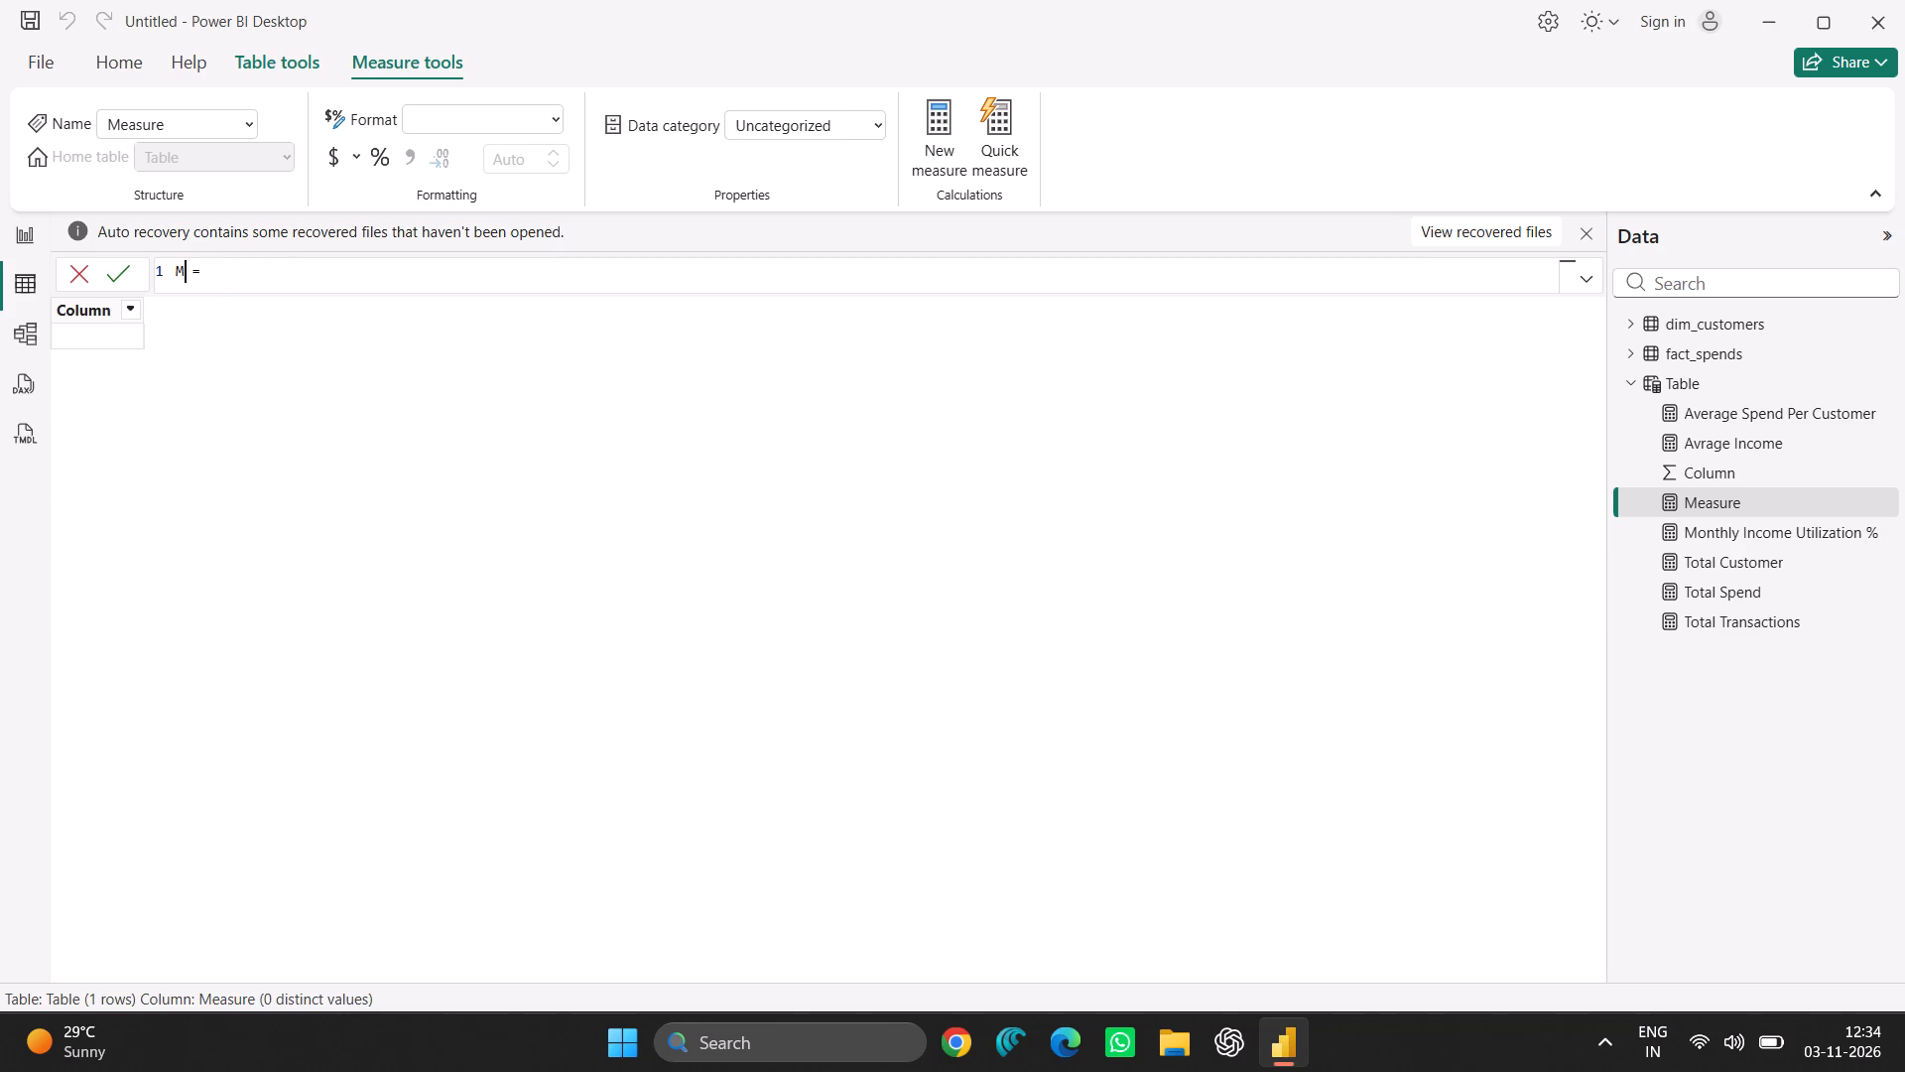
key(shift+s)
key(shift+s)
key(shift+s)
key(shift+s)
key(shift+s)
key(BackSpace)
key(BackSpace)
key(BackSpace)
key(BackSpace)
text(pendin)
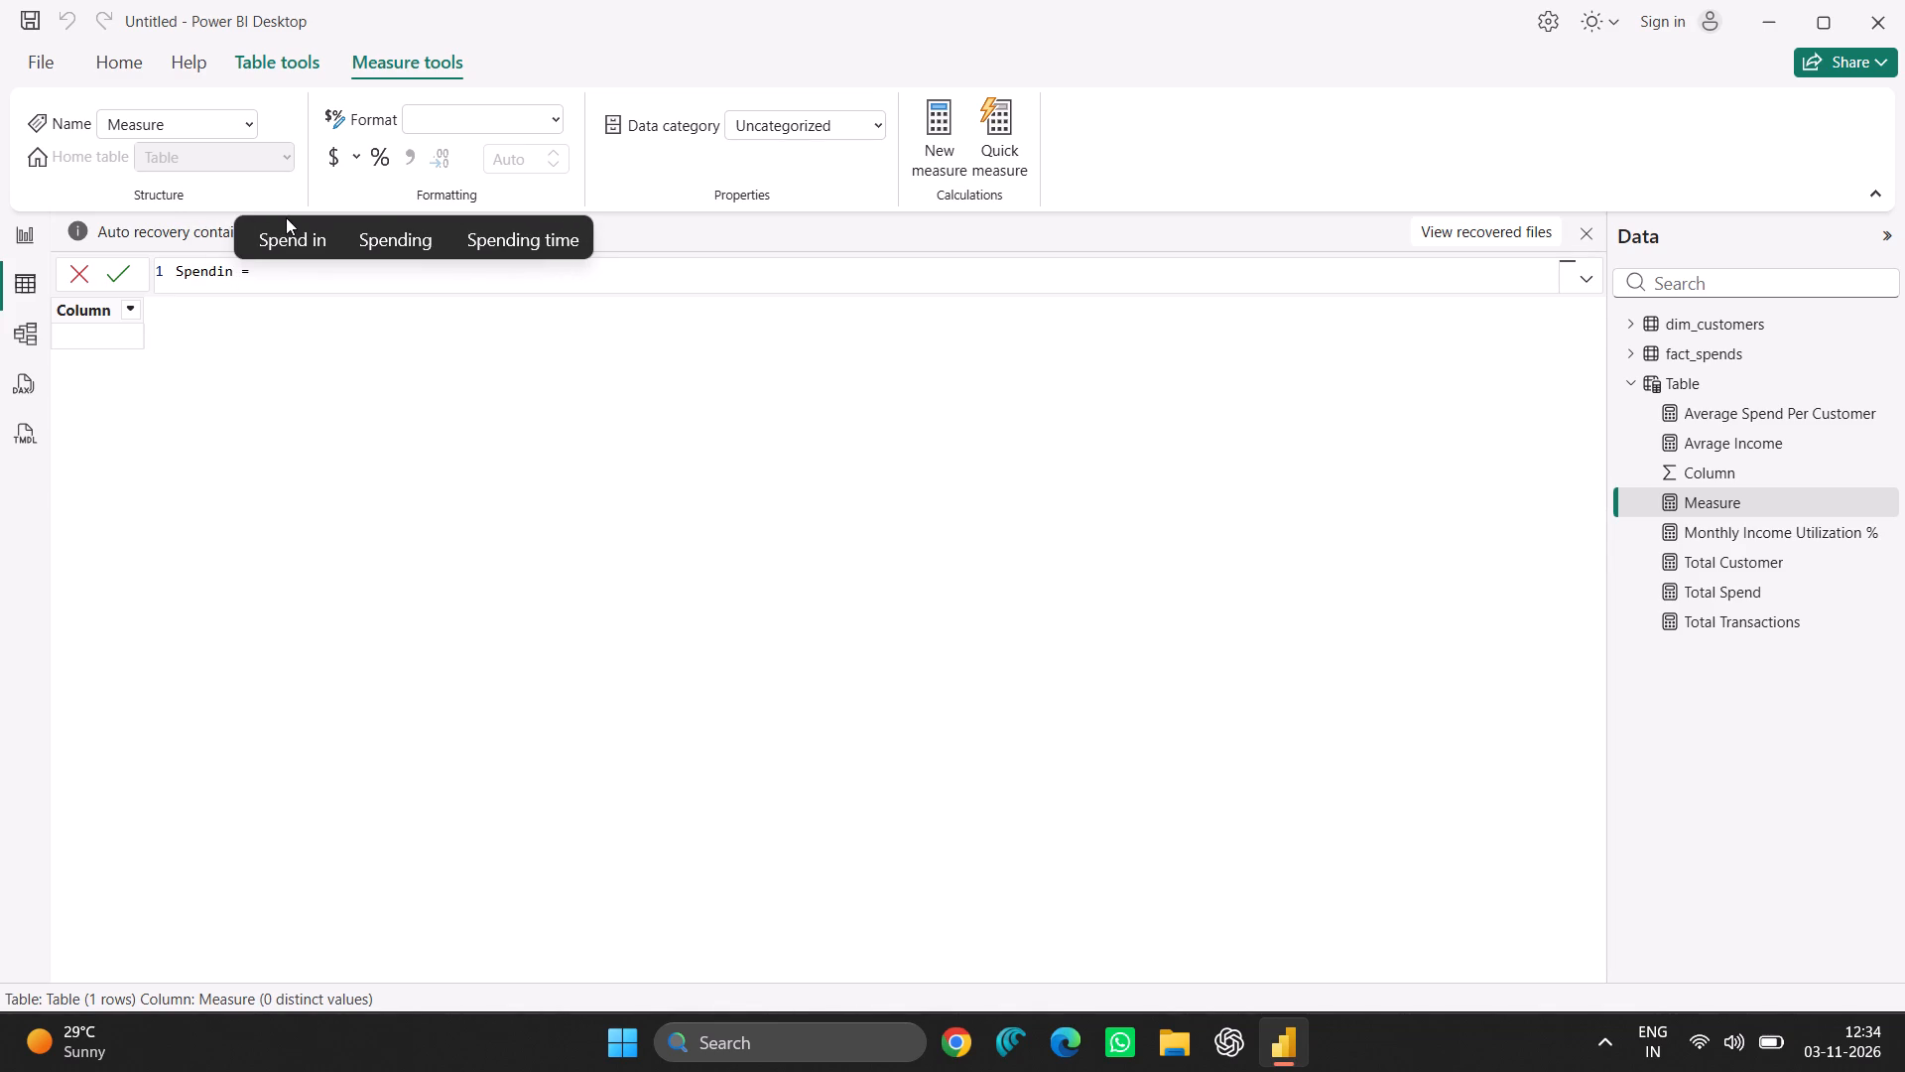
text(g Per)
key(space)
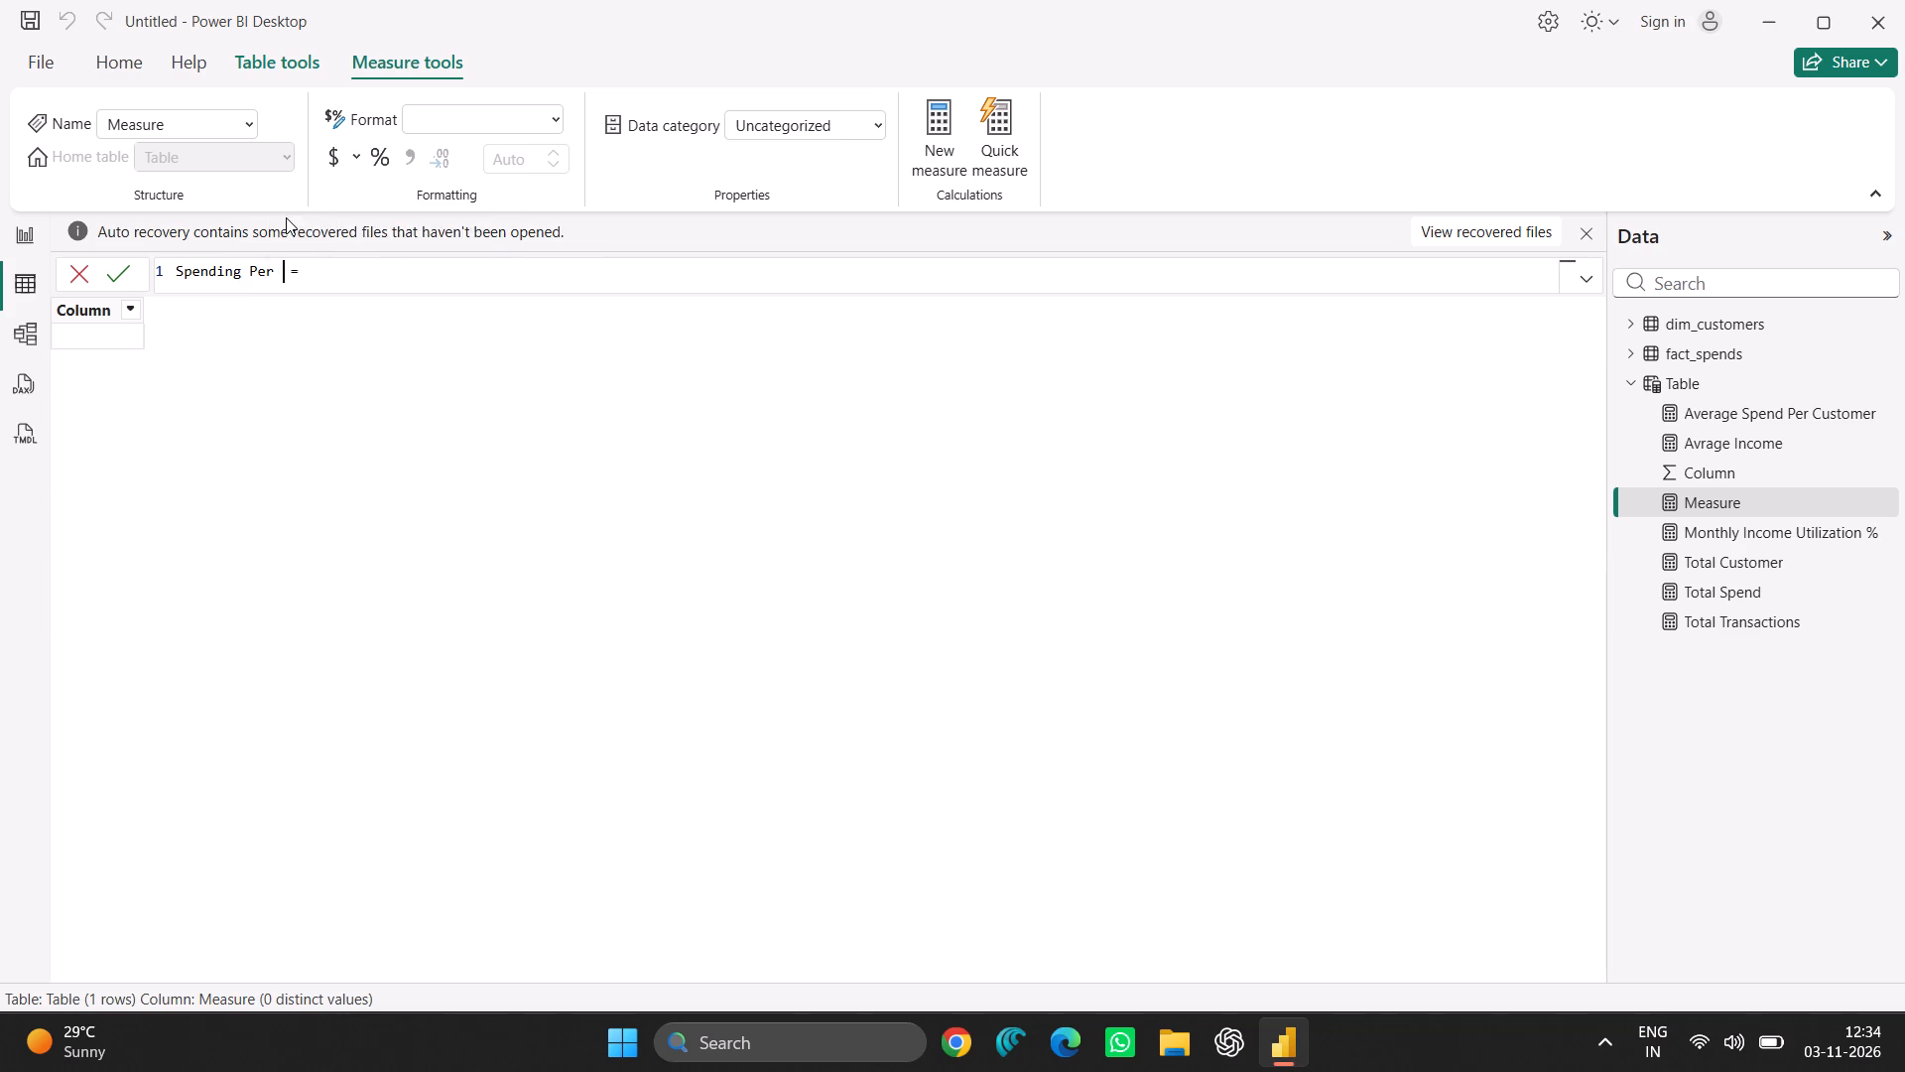
text(Tra)
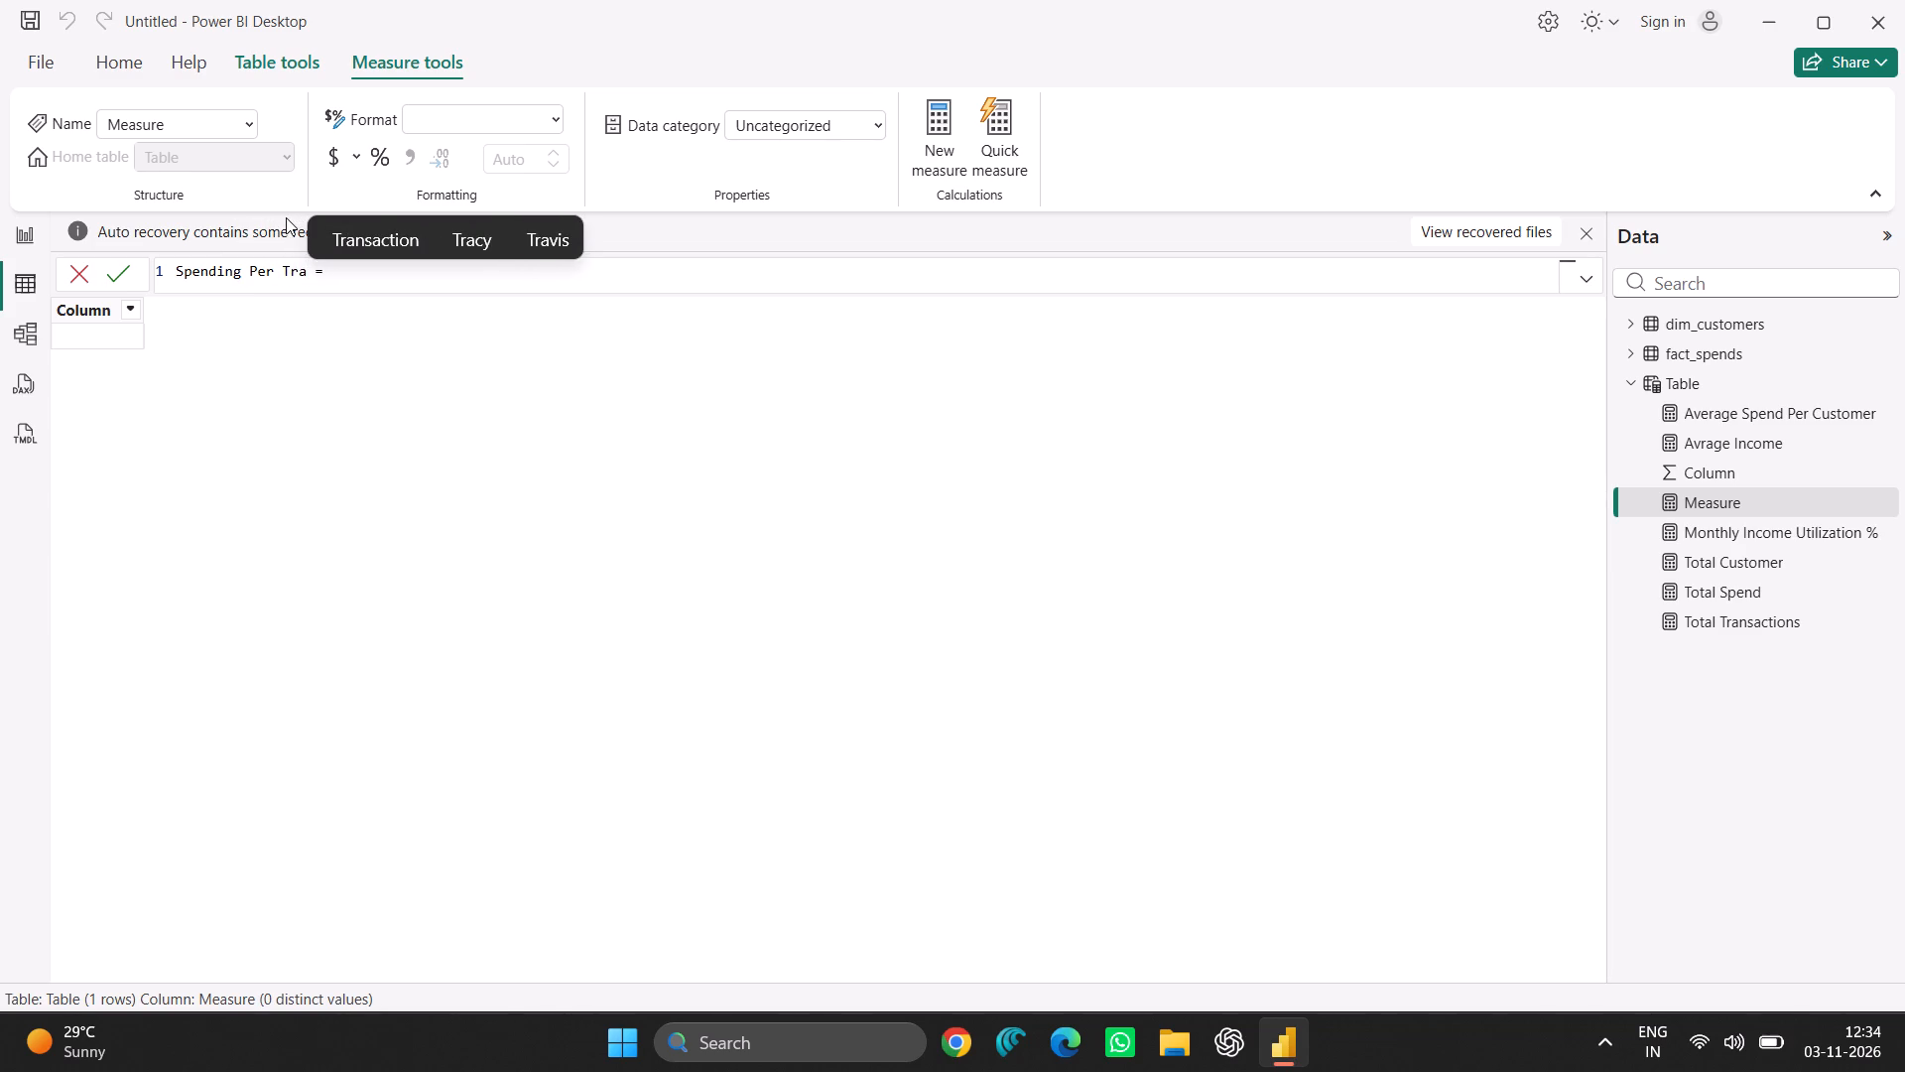
key(n)
text(sa)
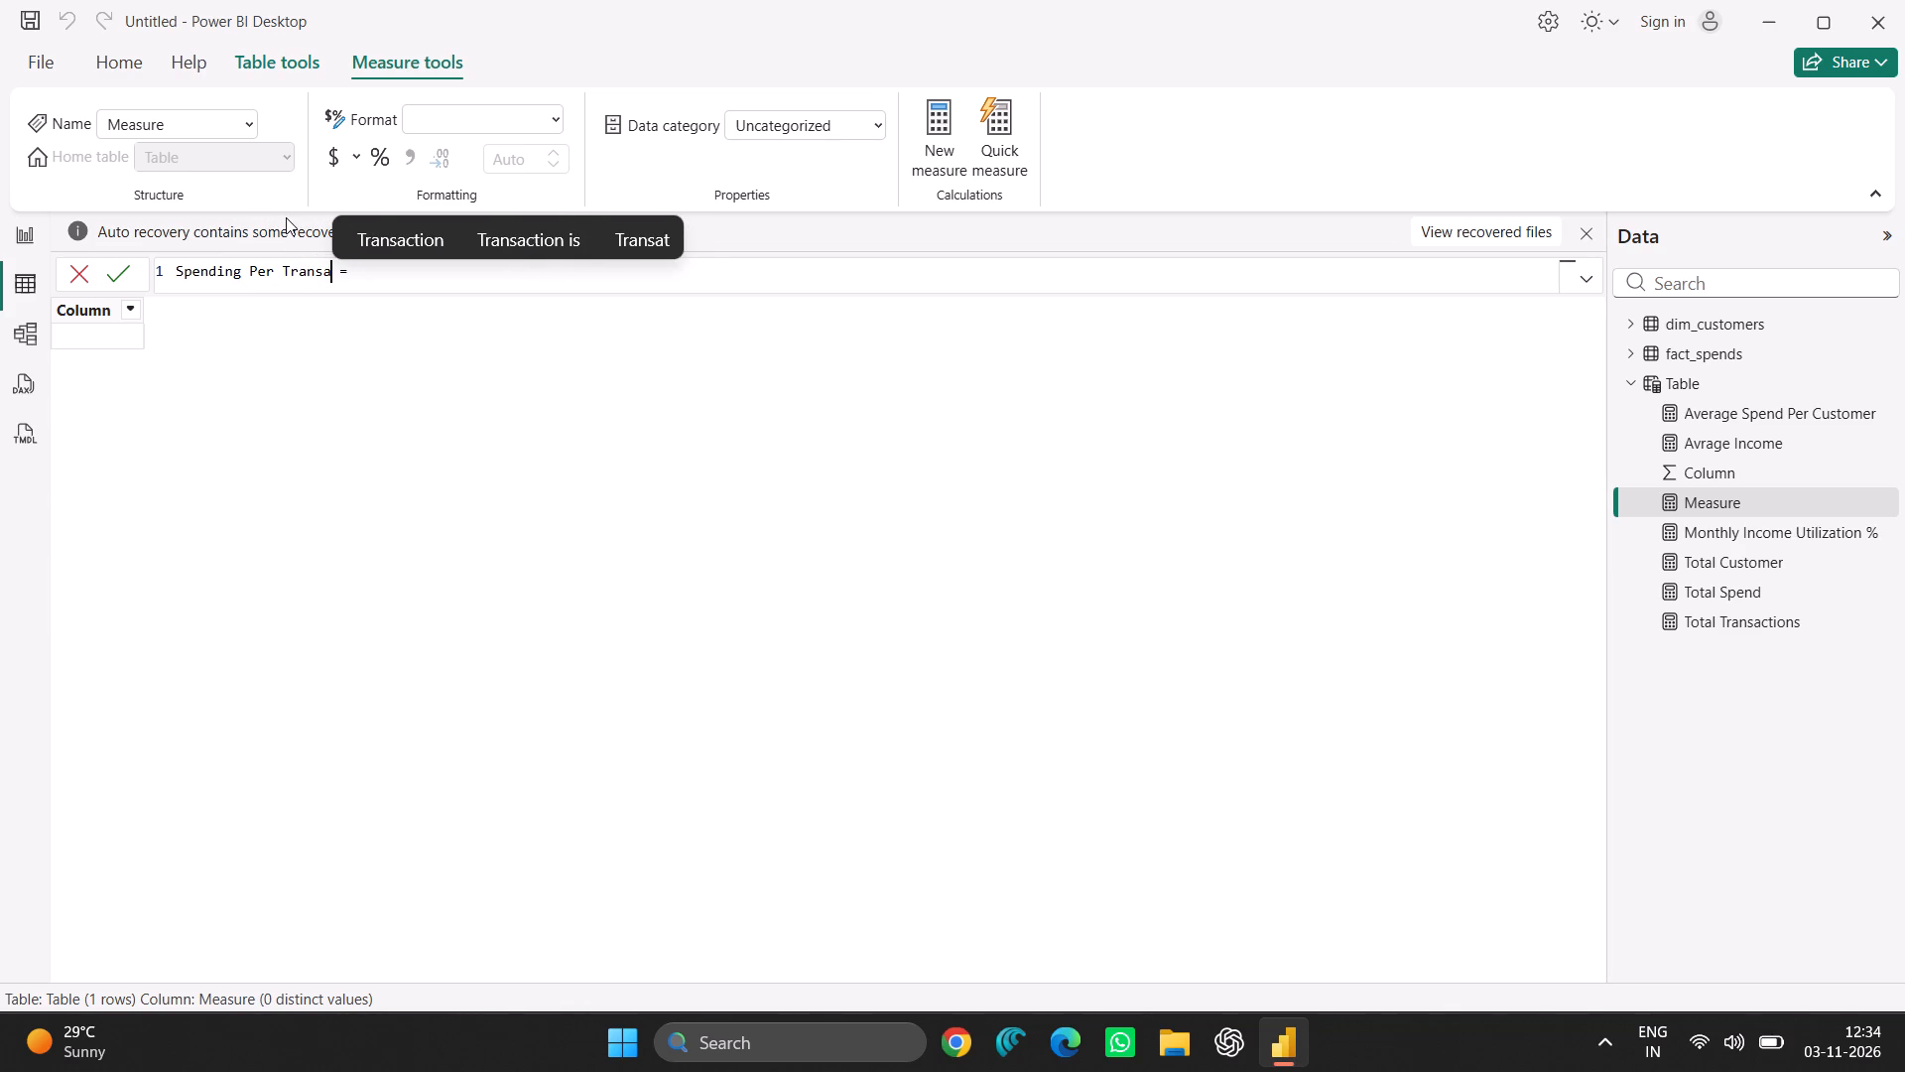
text(ction)
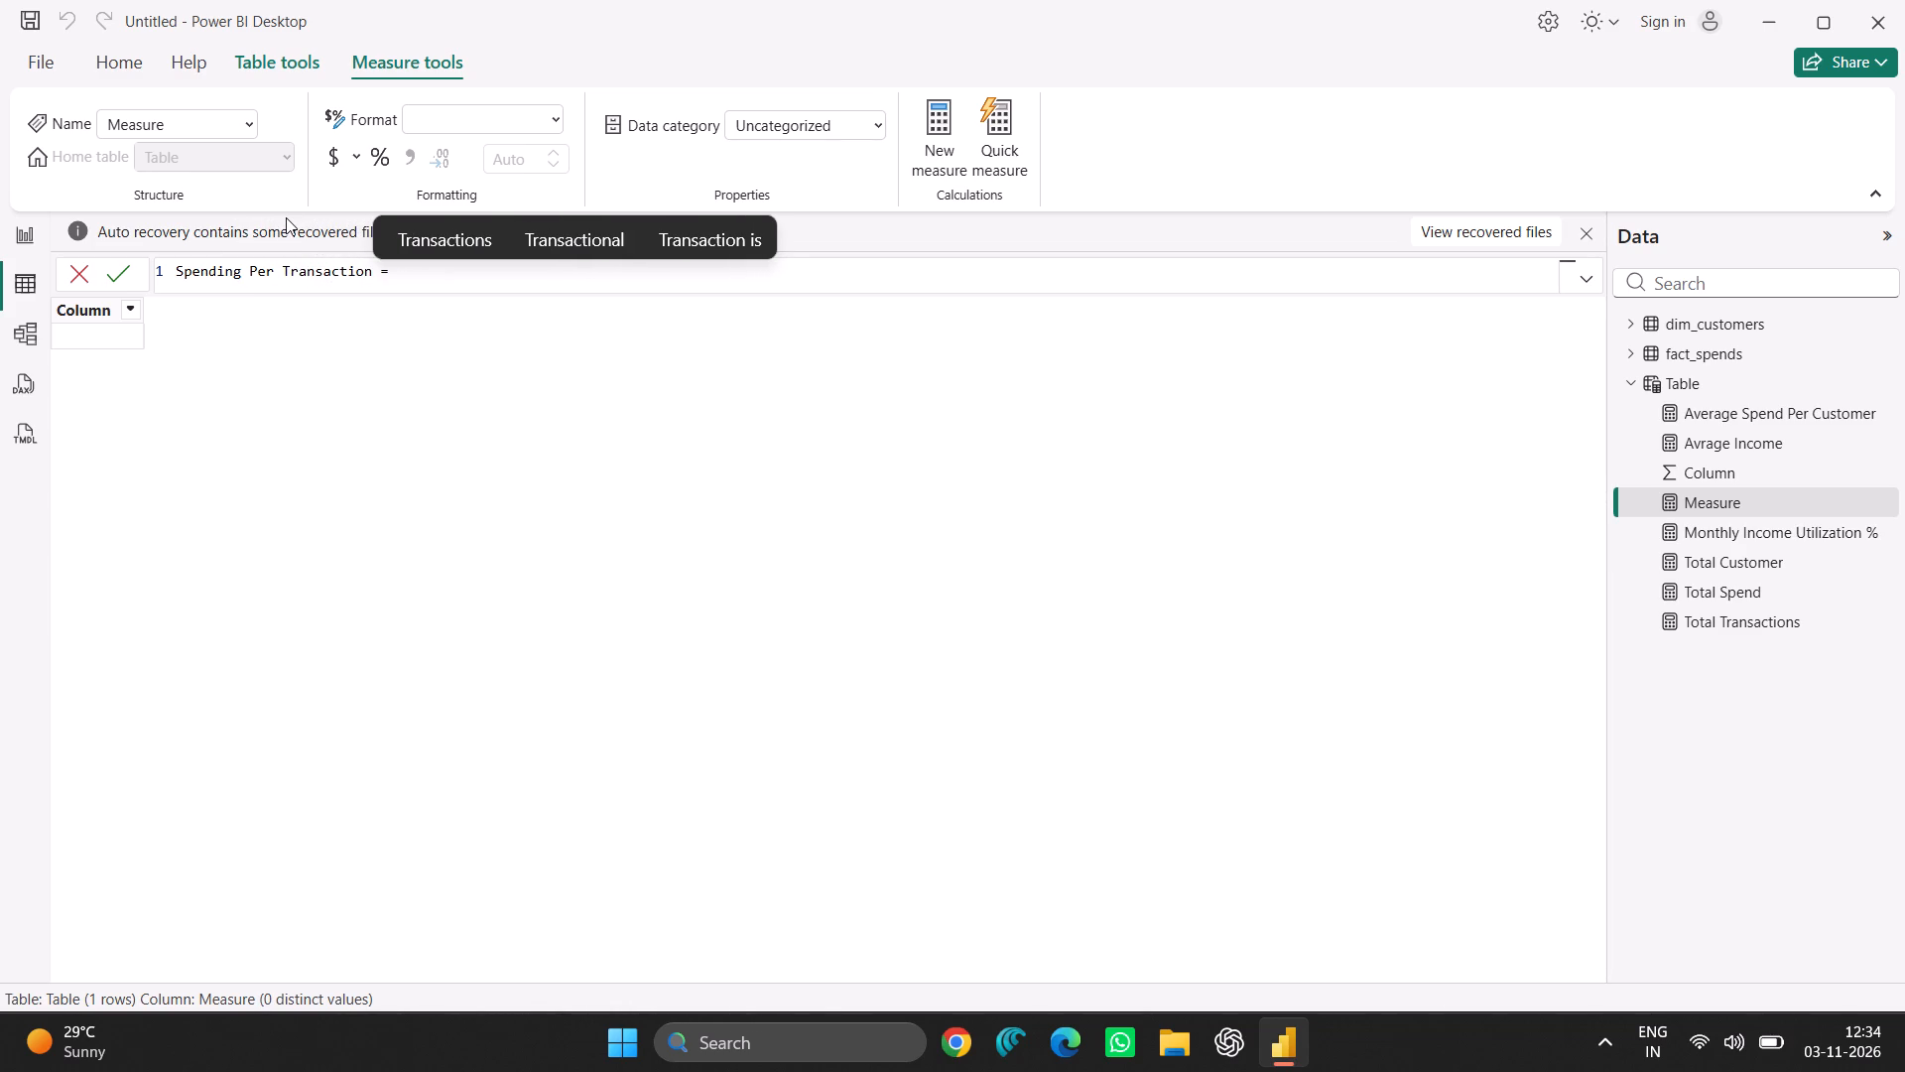
Define Spending Per Transaction as DIVIDE([Total Spend],[Total Transactions],0) and commit the measure.
key(Right)
key(Right)
key(space)
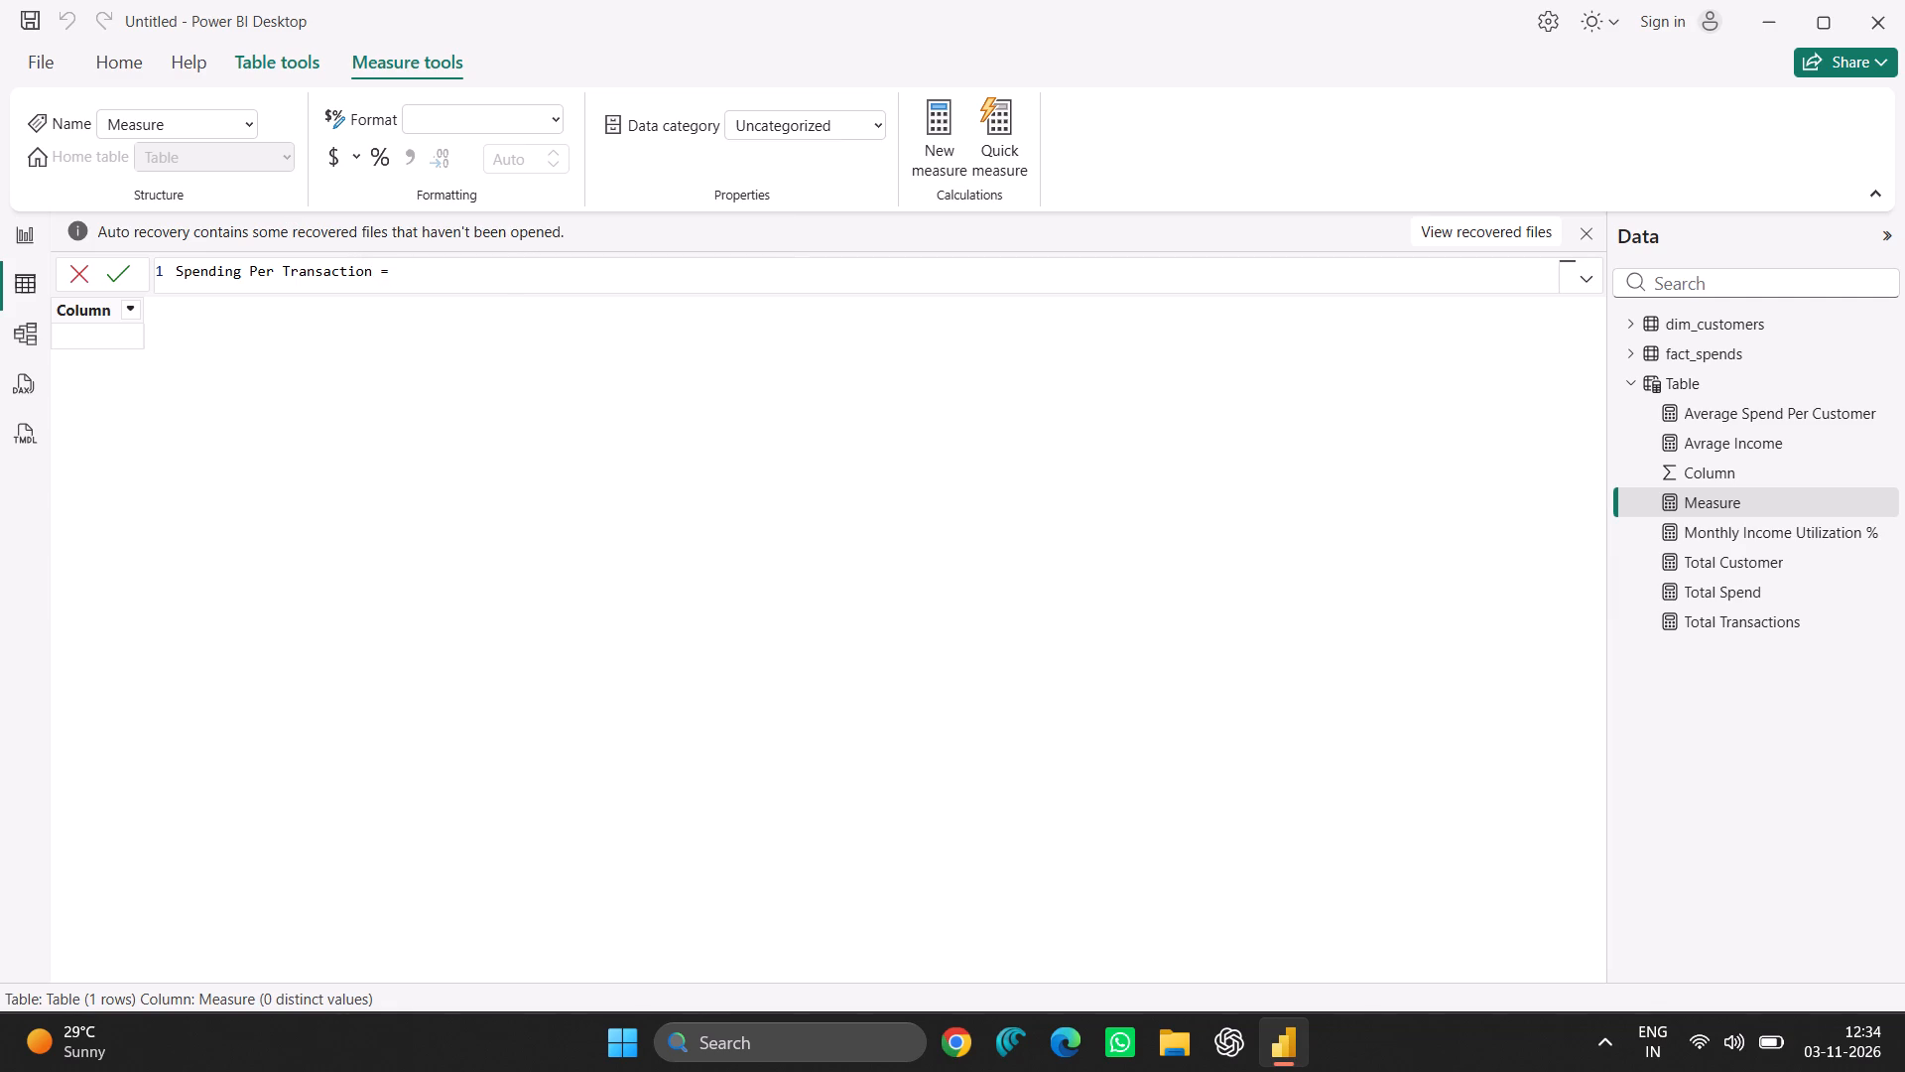
text(Divi)
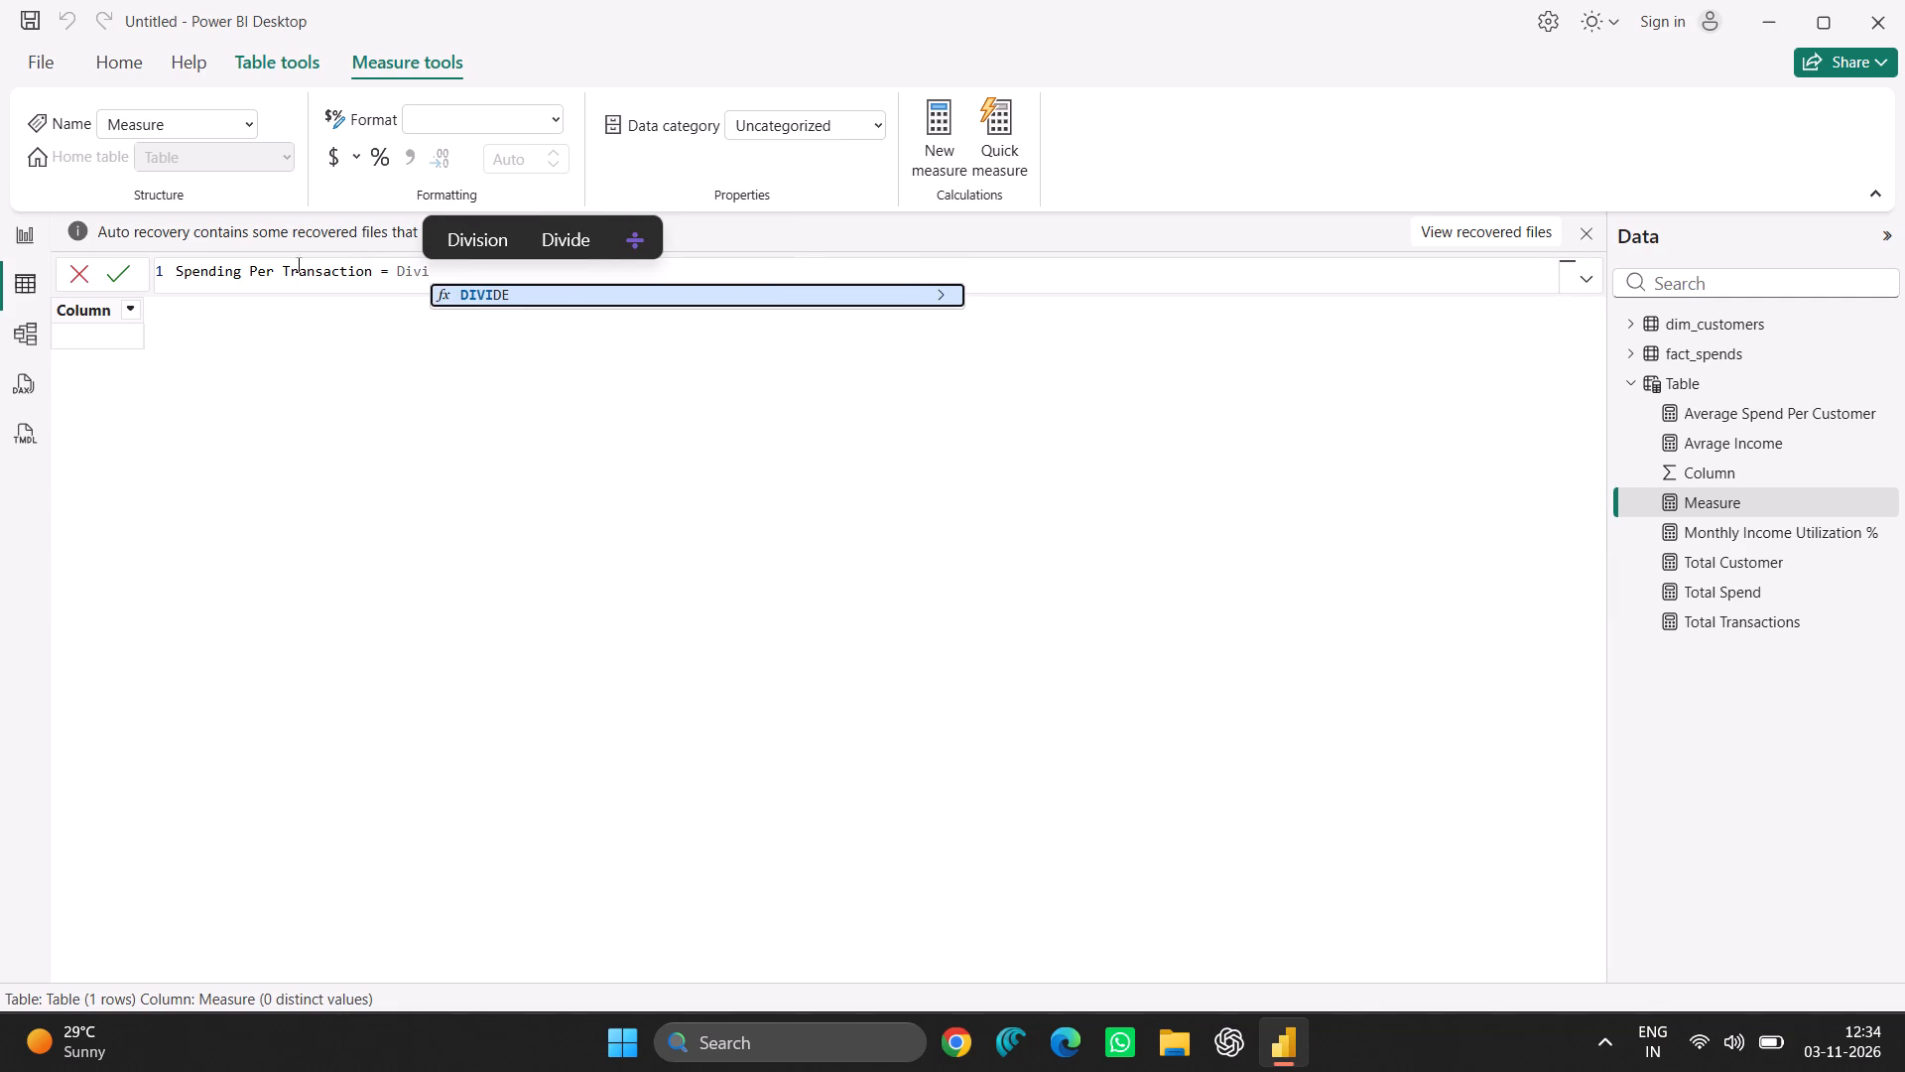
click(501, 298)
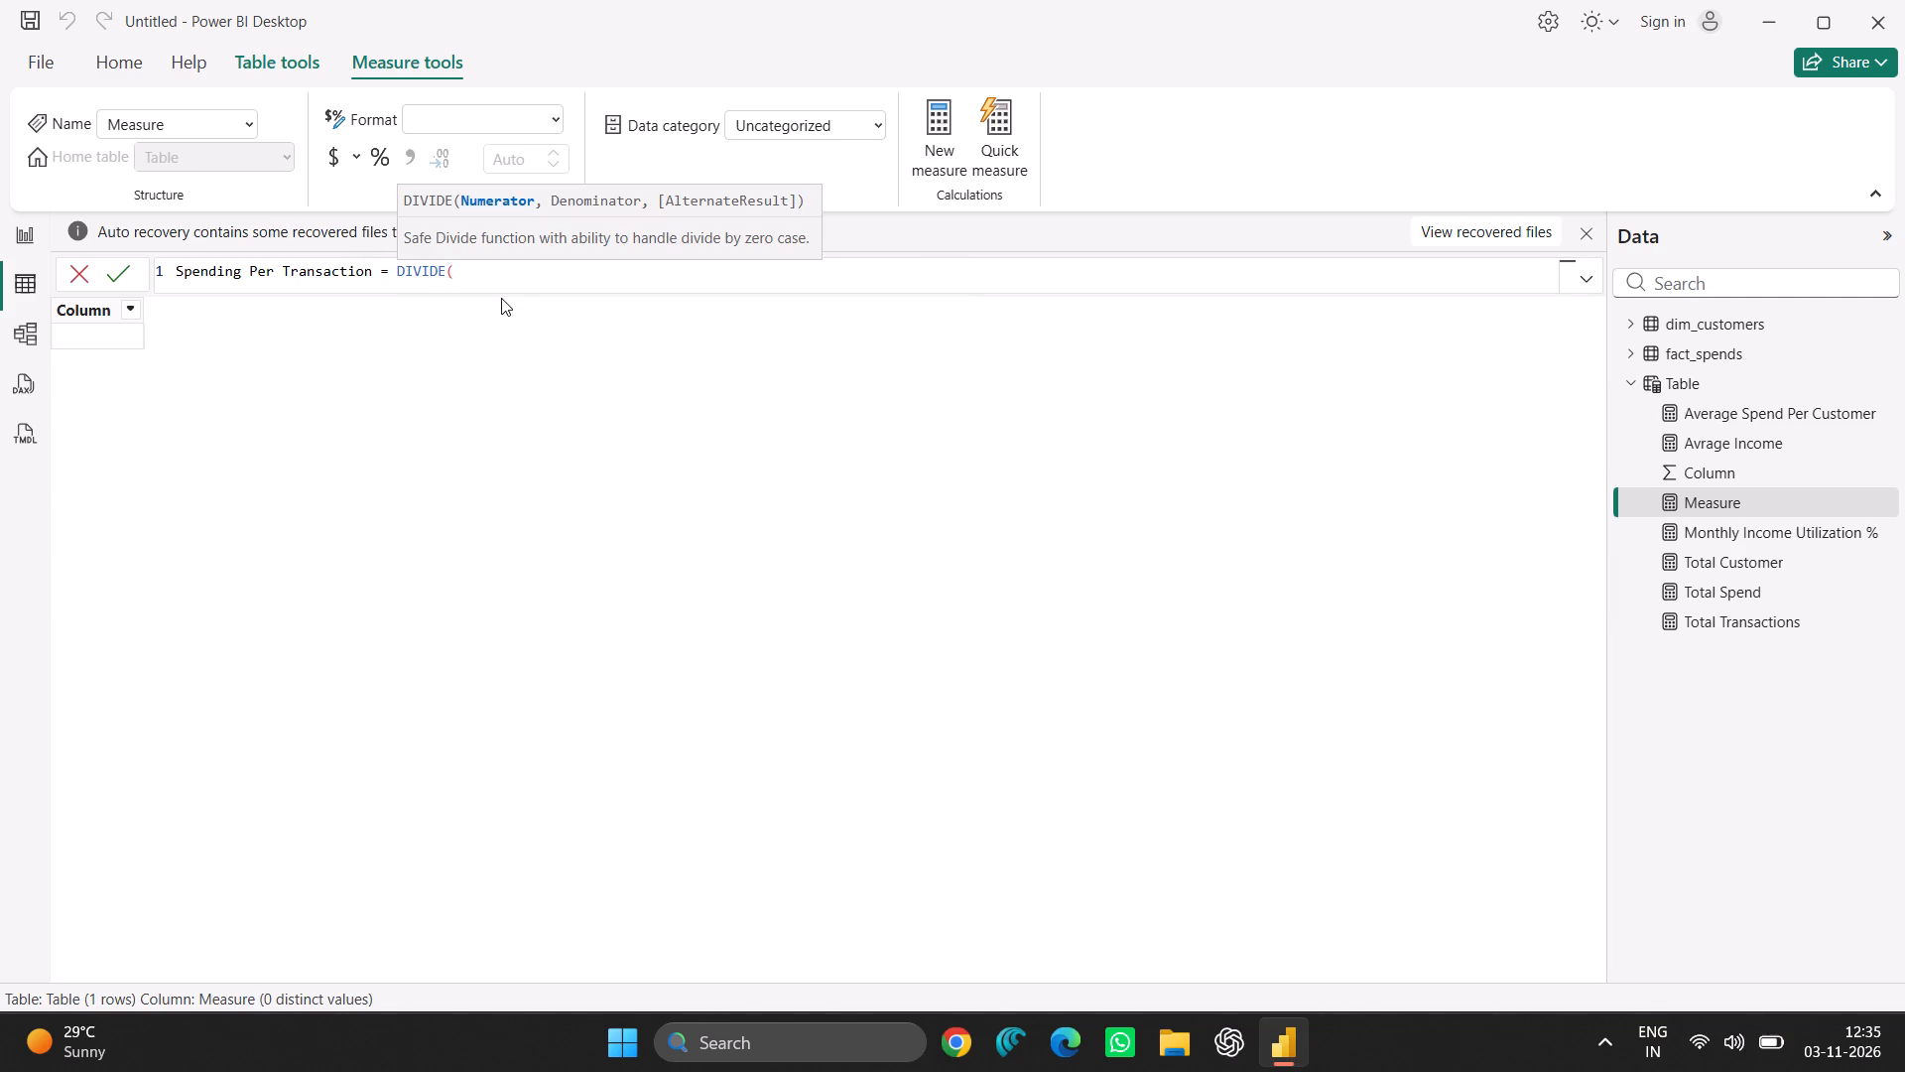
key(shift+t)
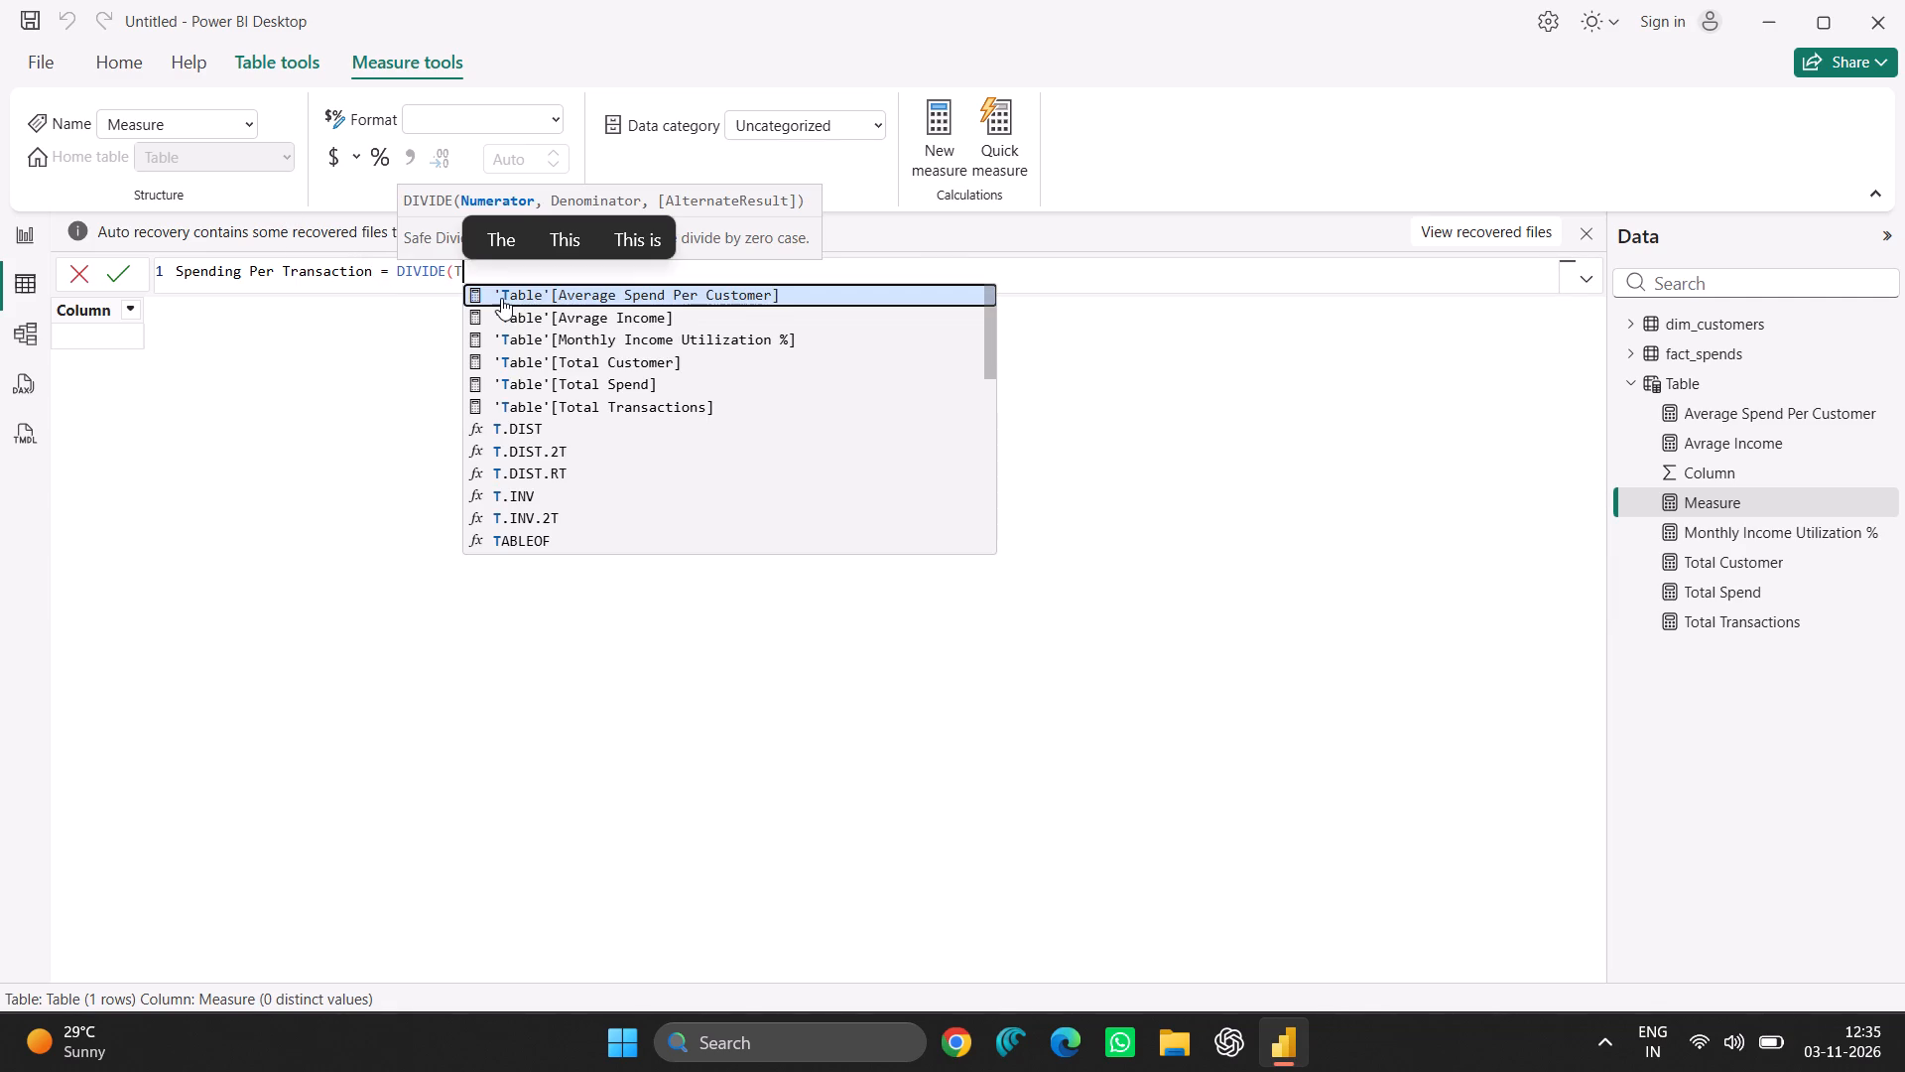
text(oo)
key(BackSpace)
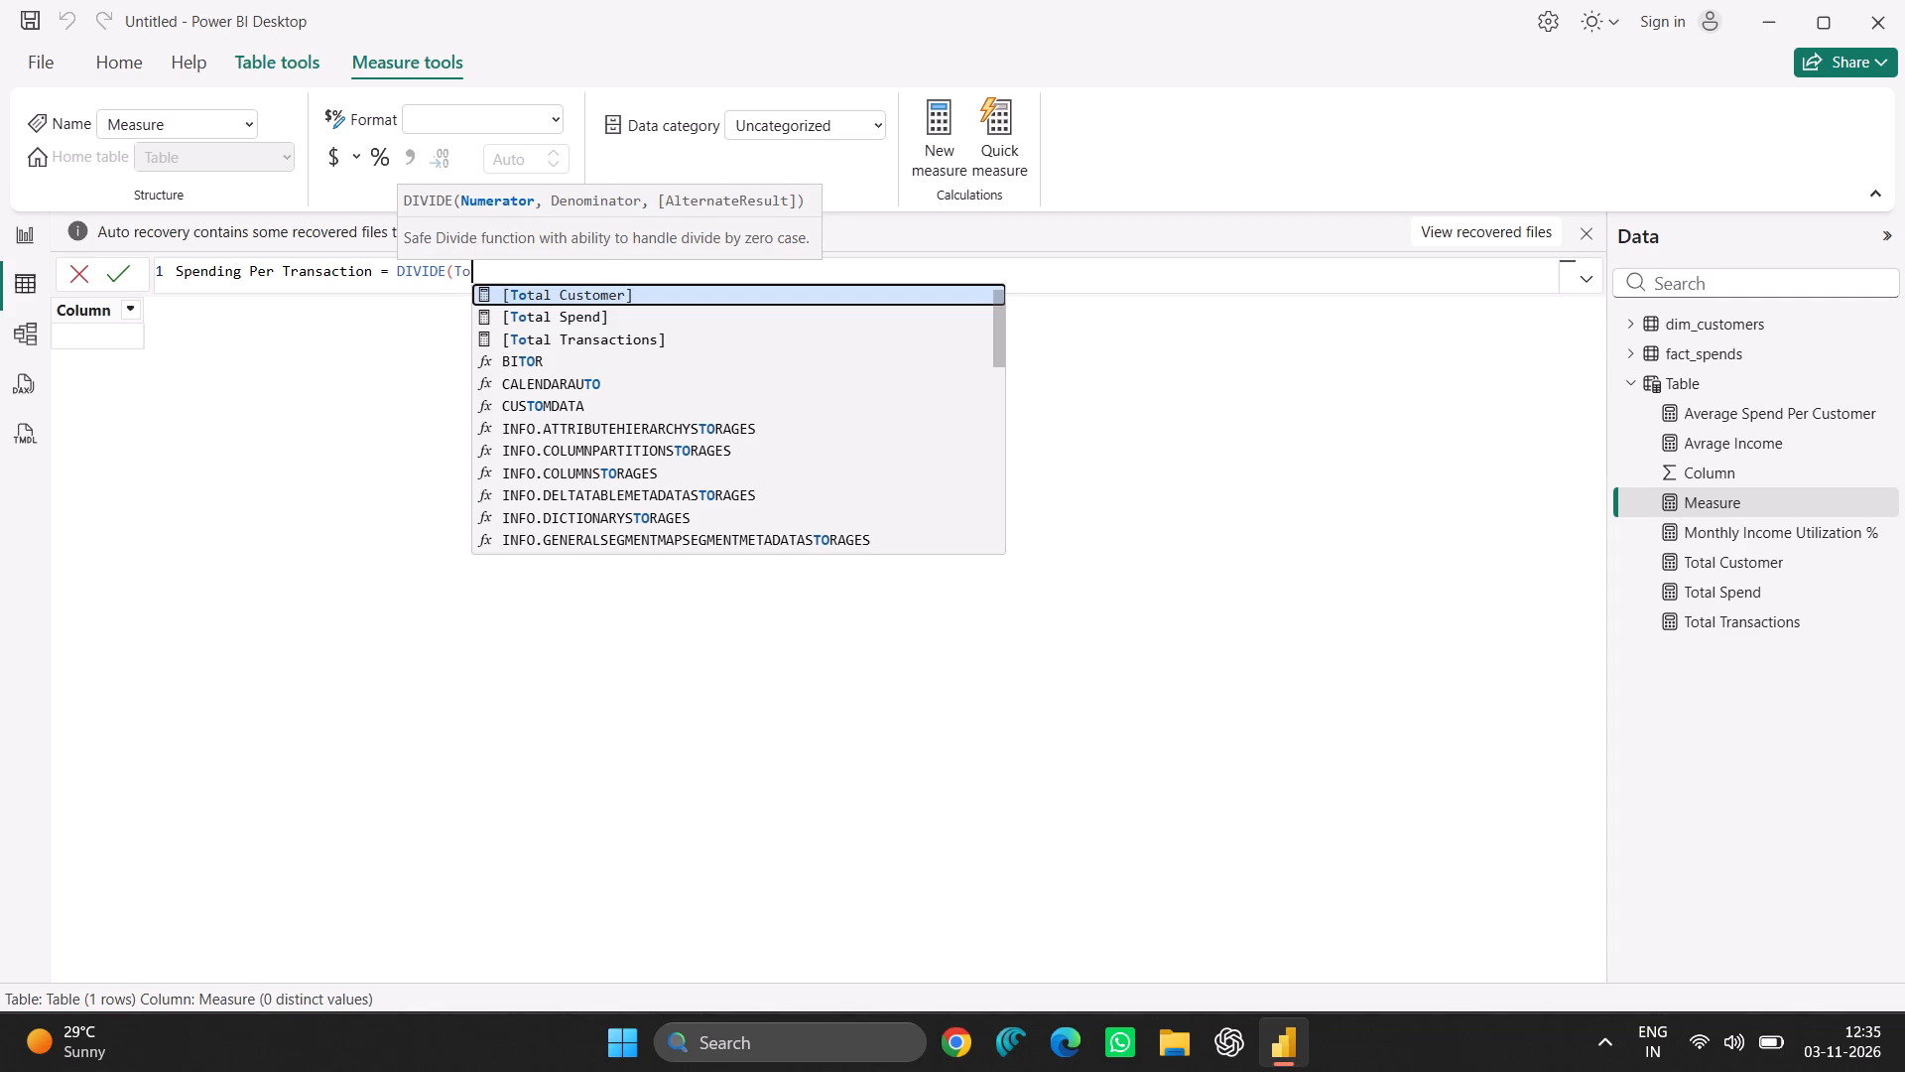
key(t)
text(al)
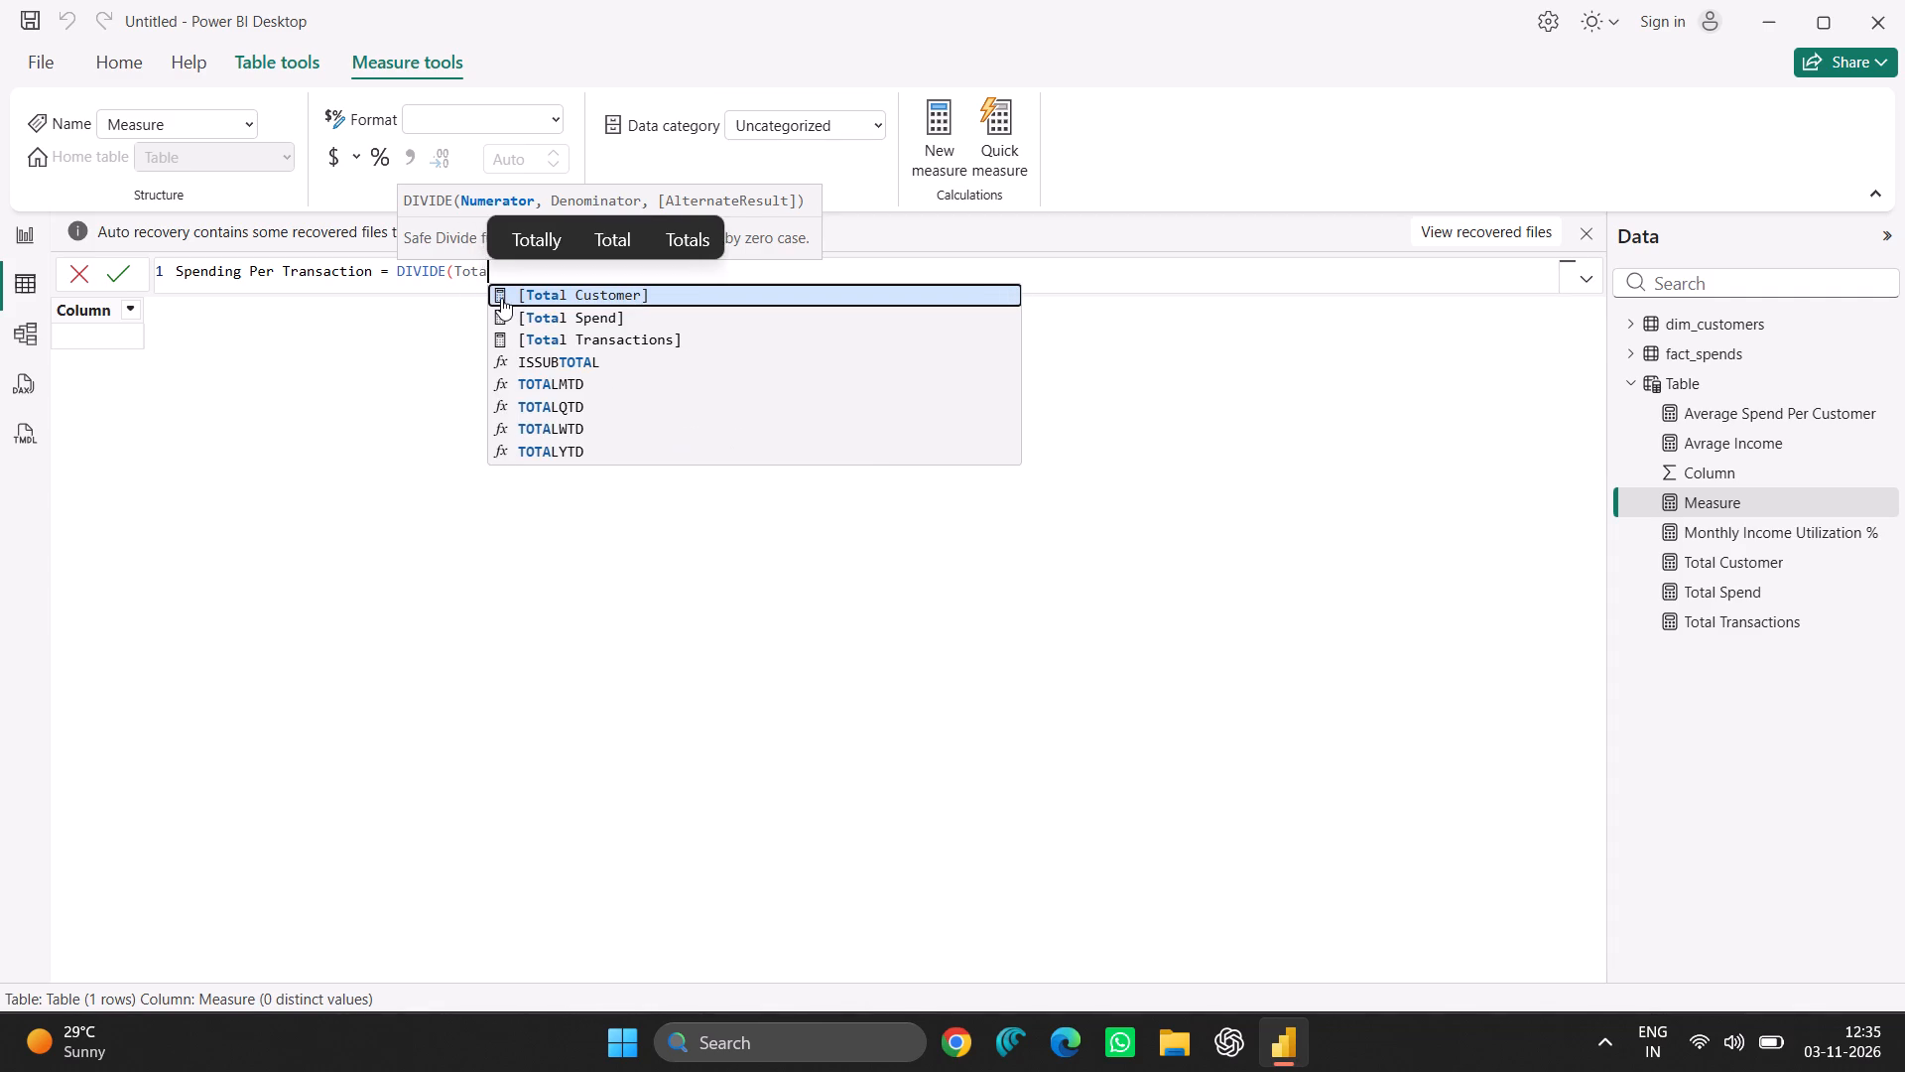
click(564, 316)
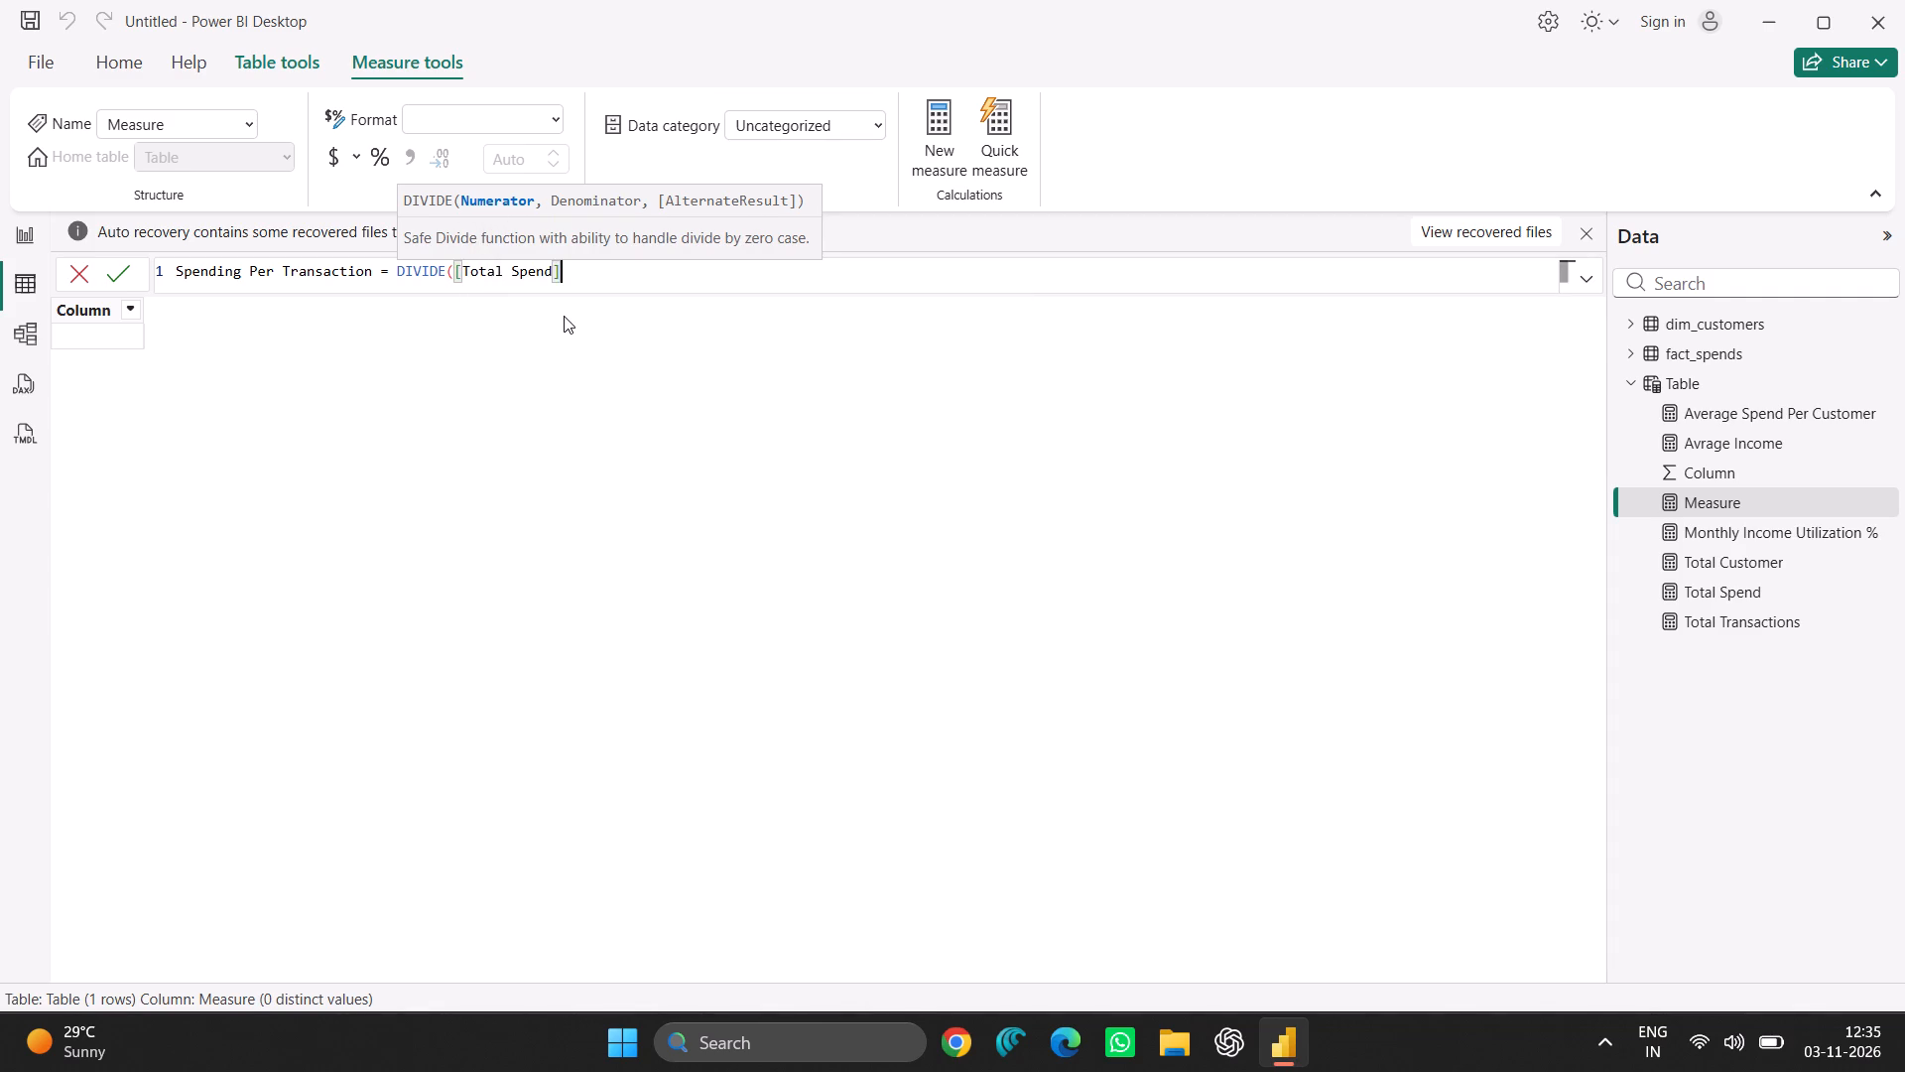
key(comma)
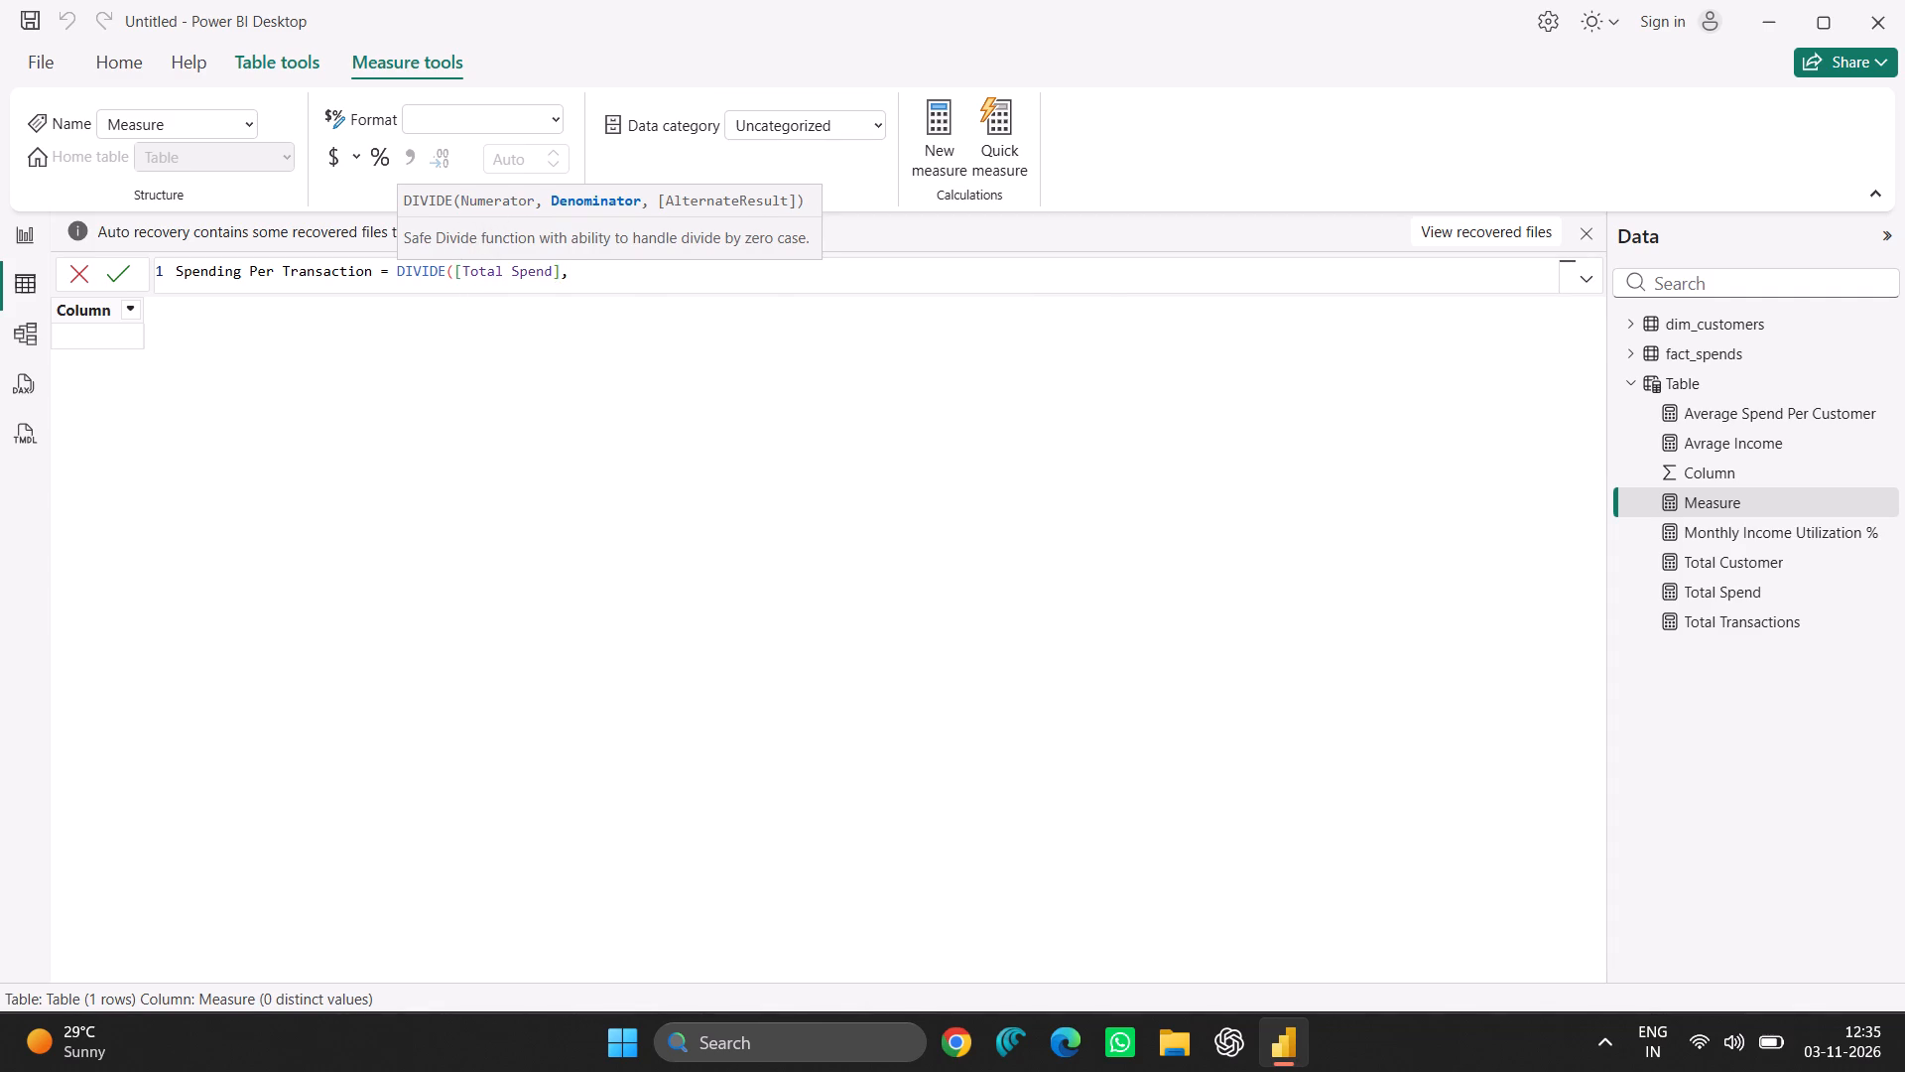
text(total)
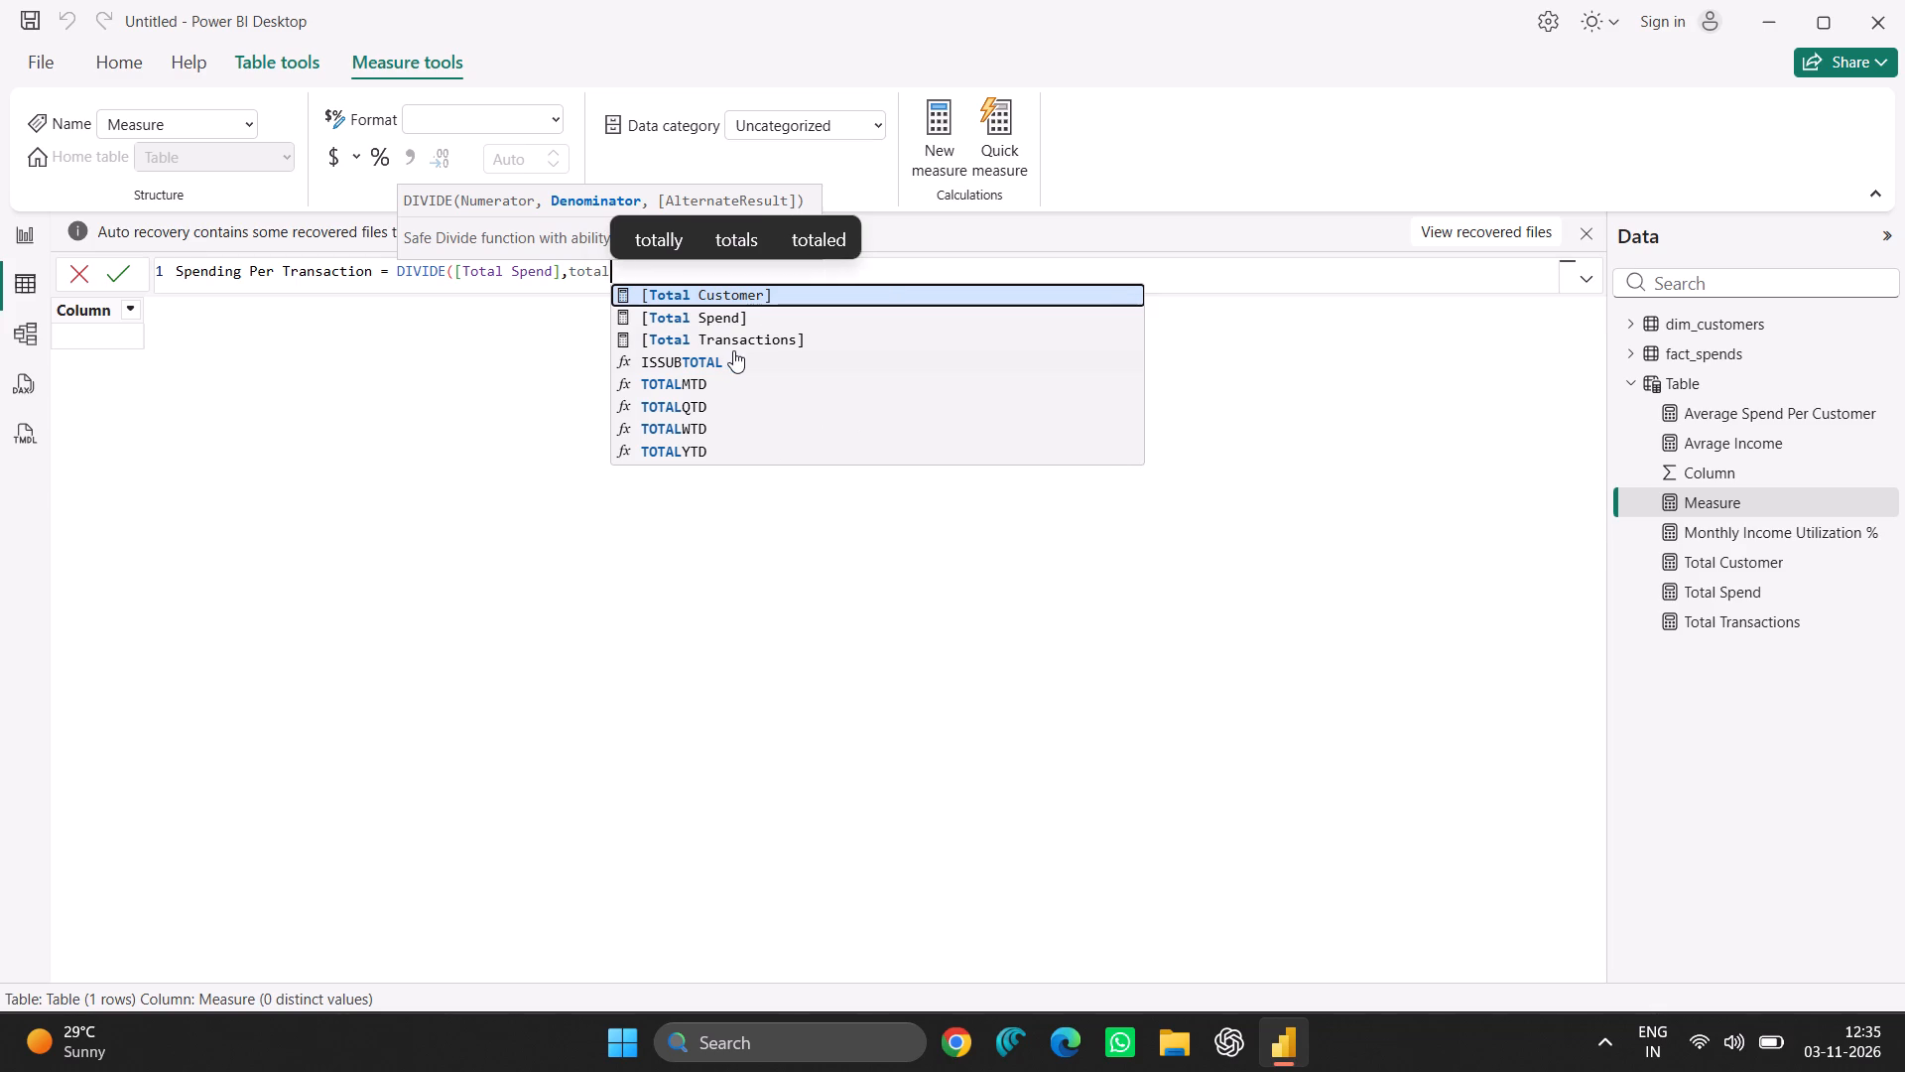
click(733, 335)
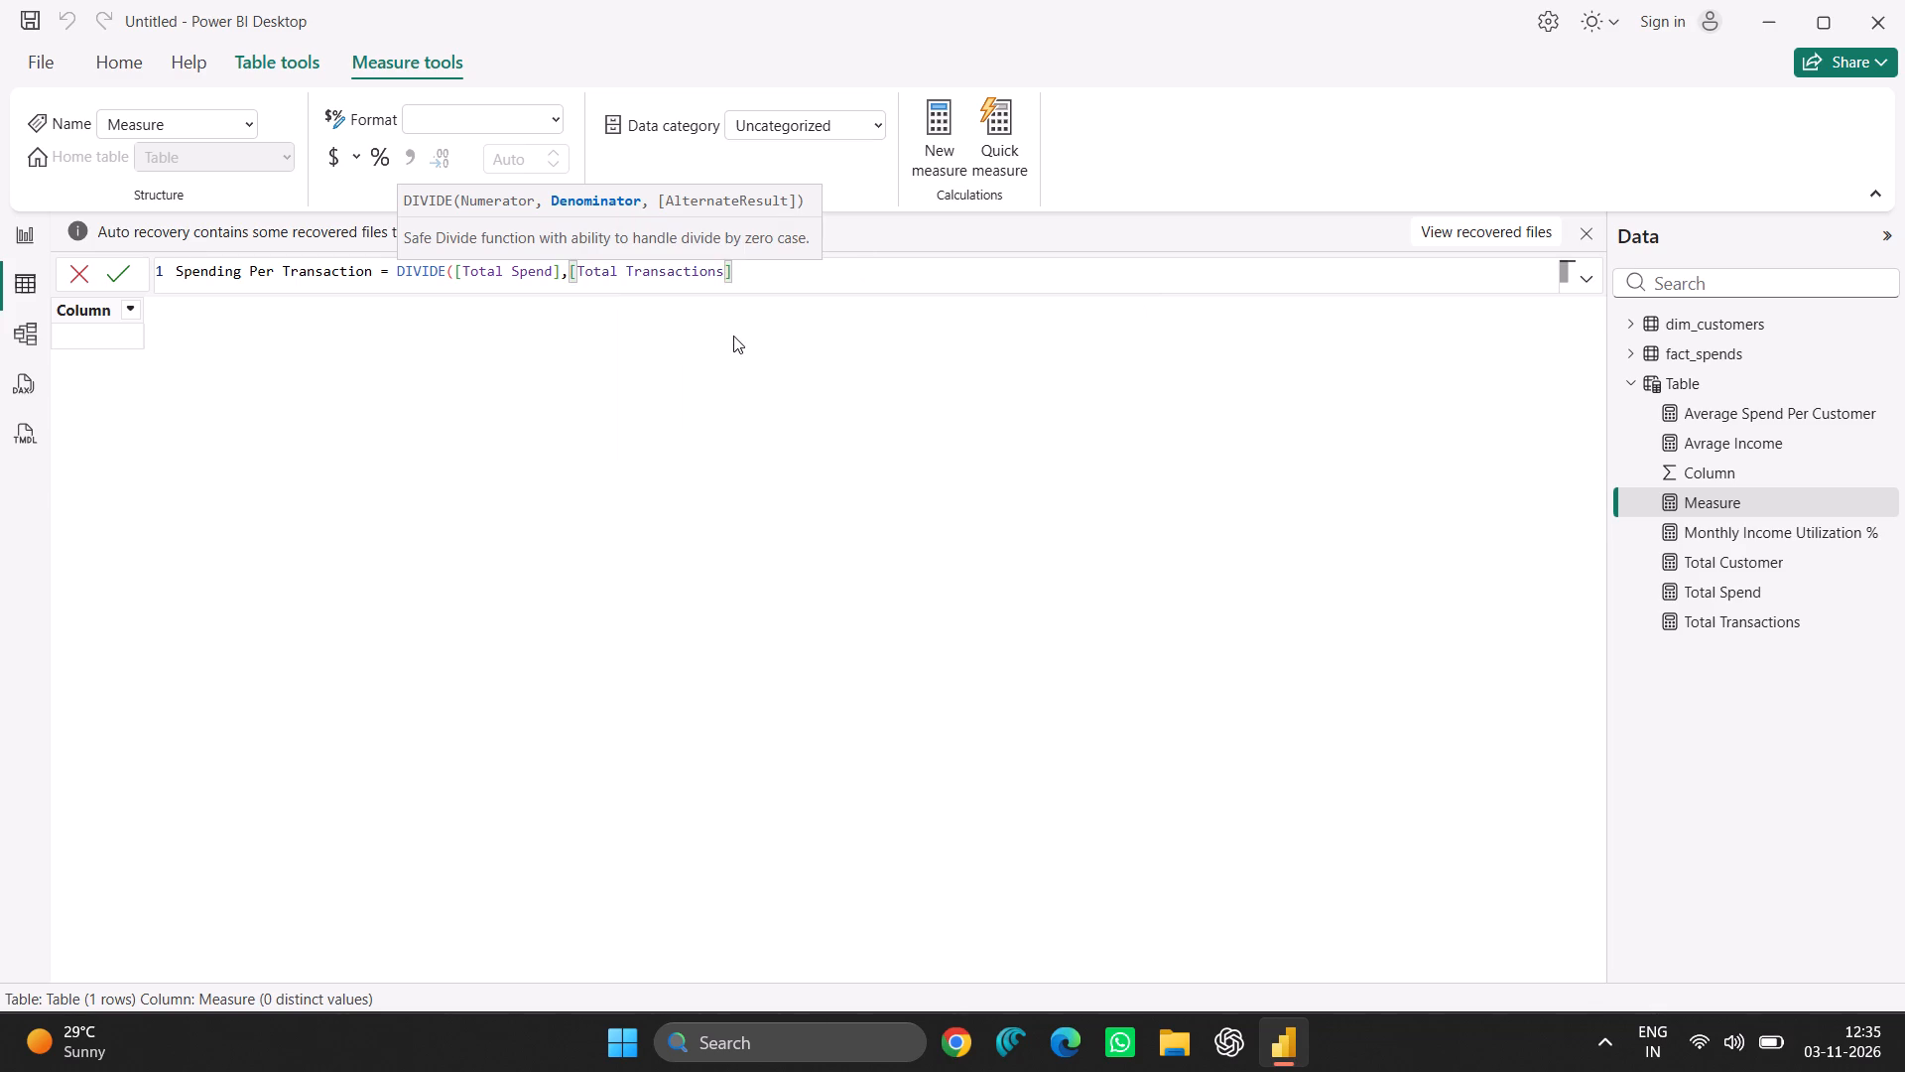
key(comma)
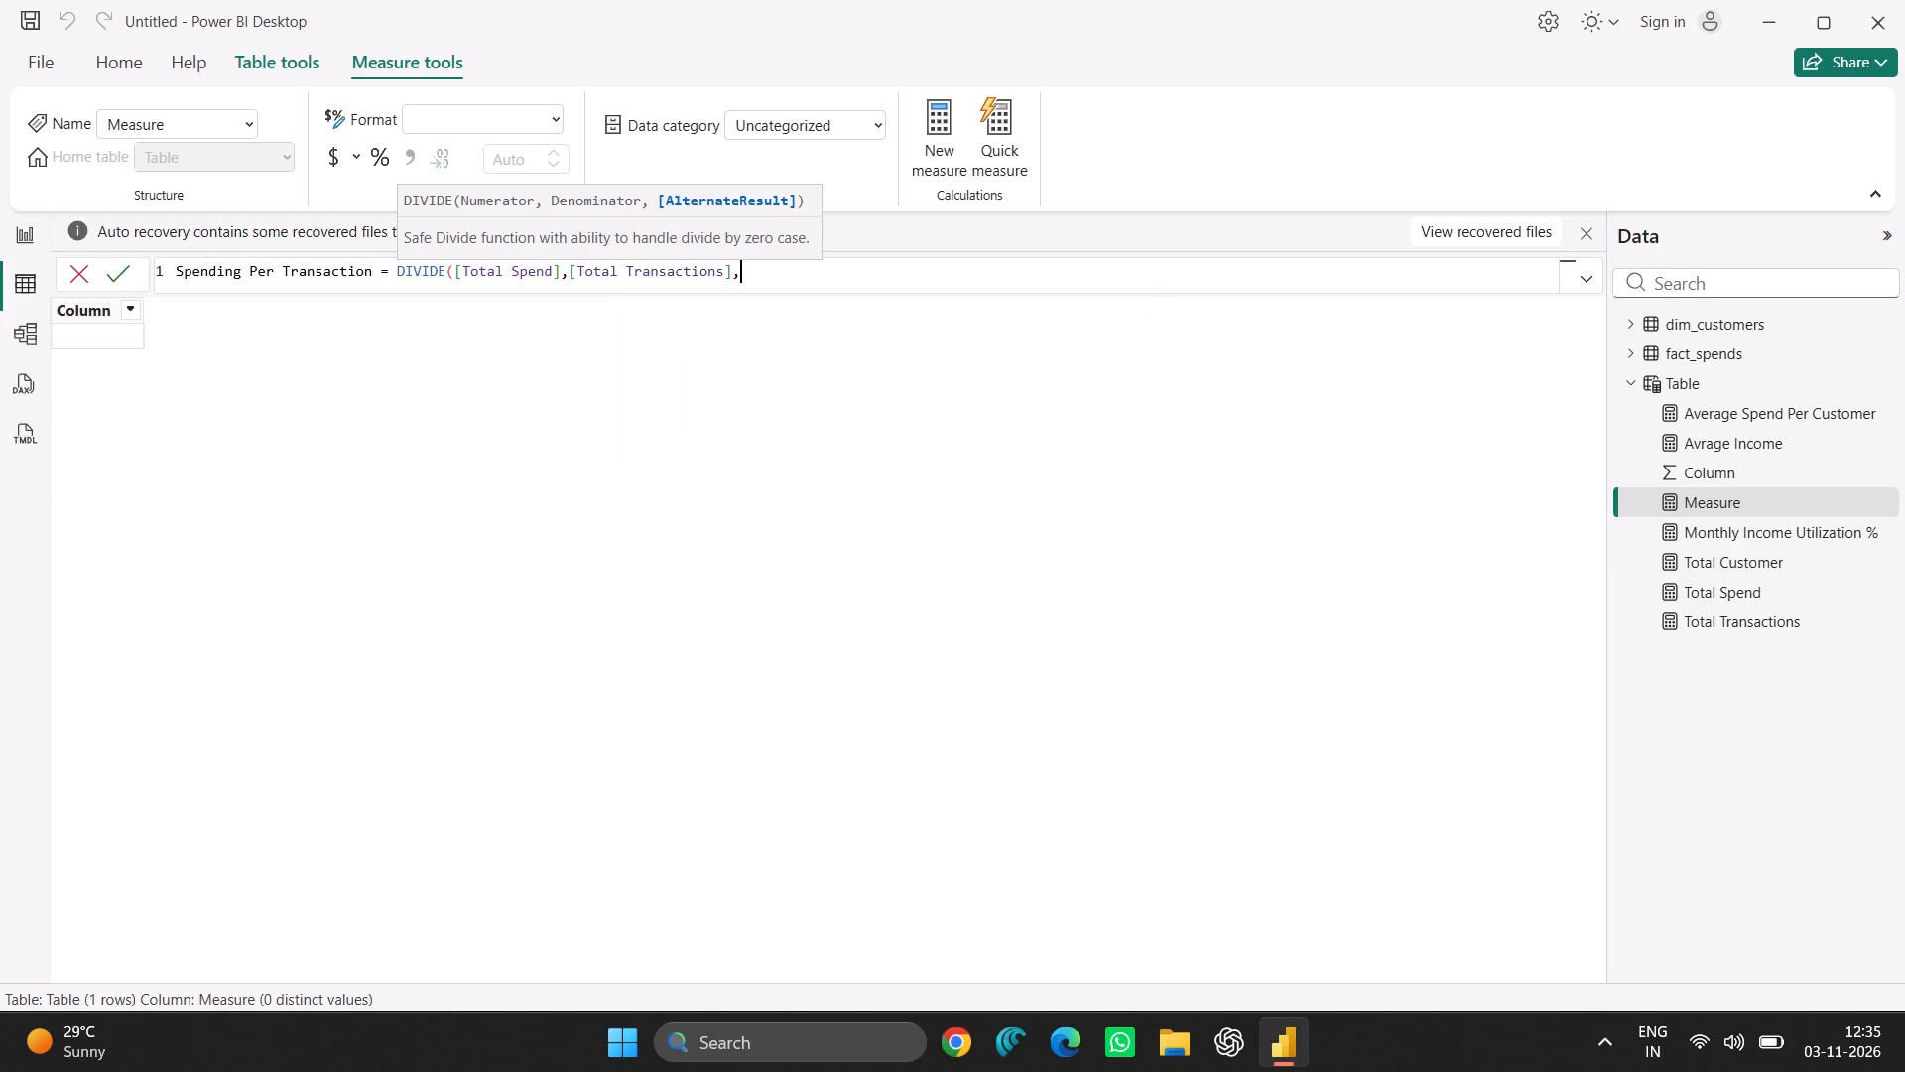
key(0)
key(shift+parenright)
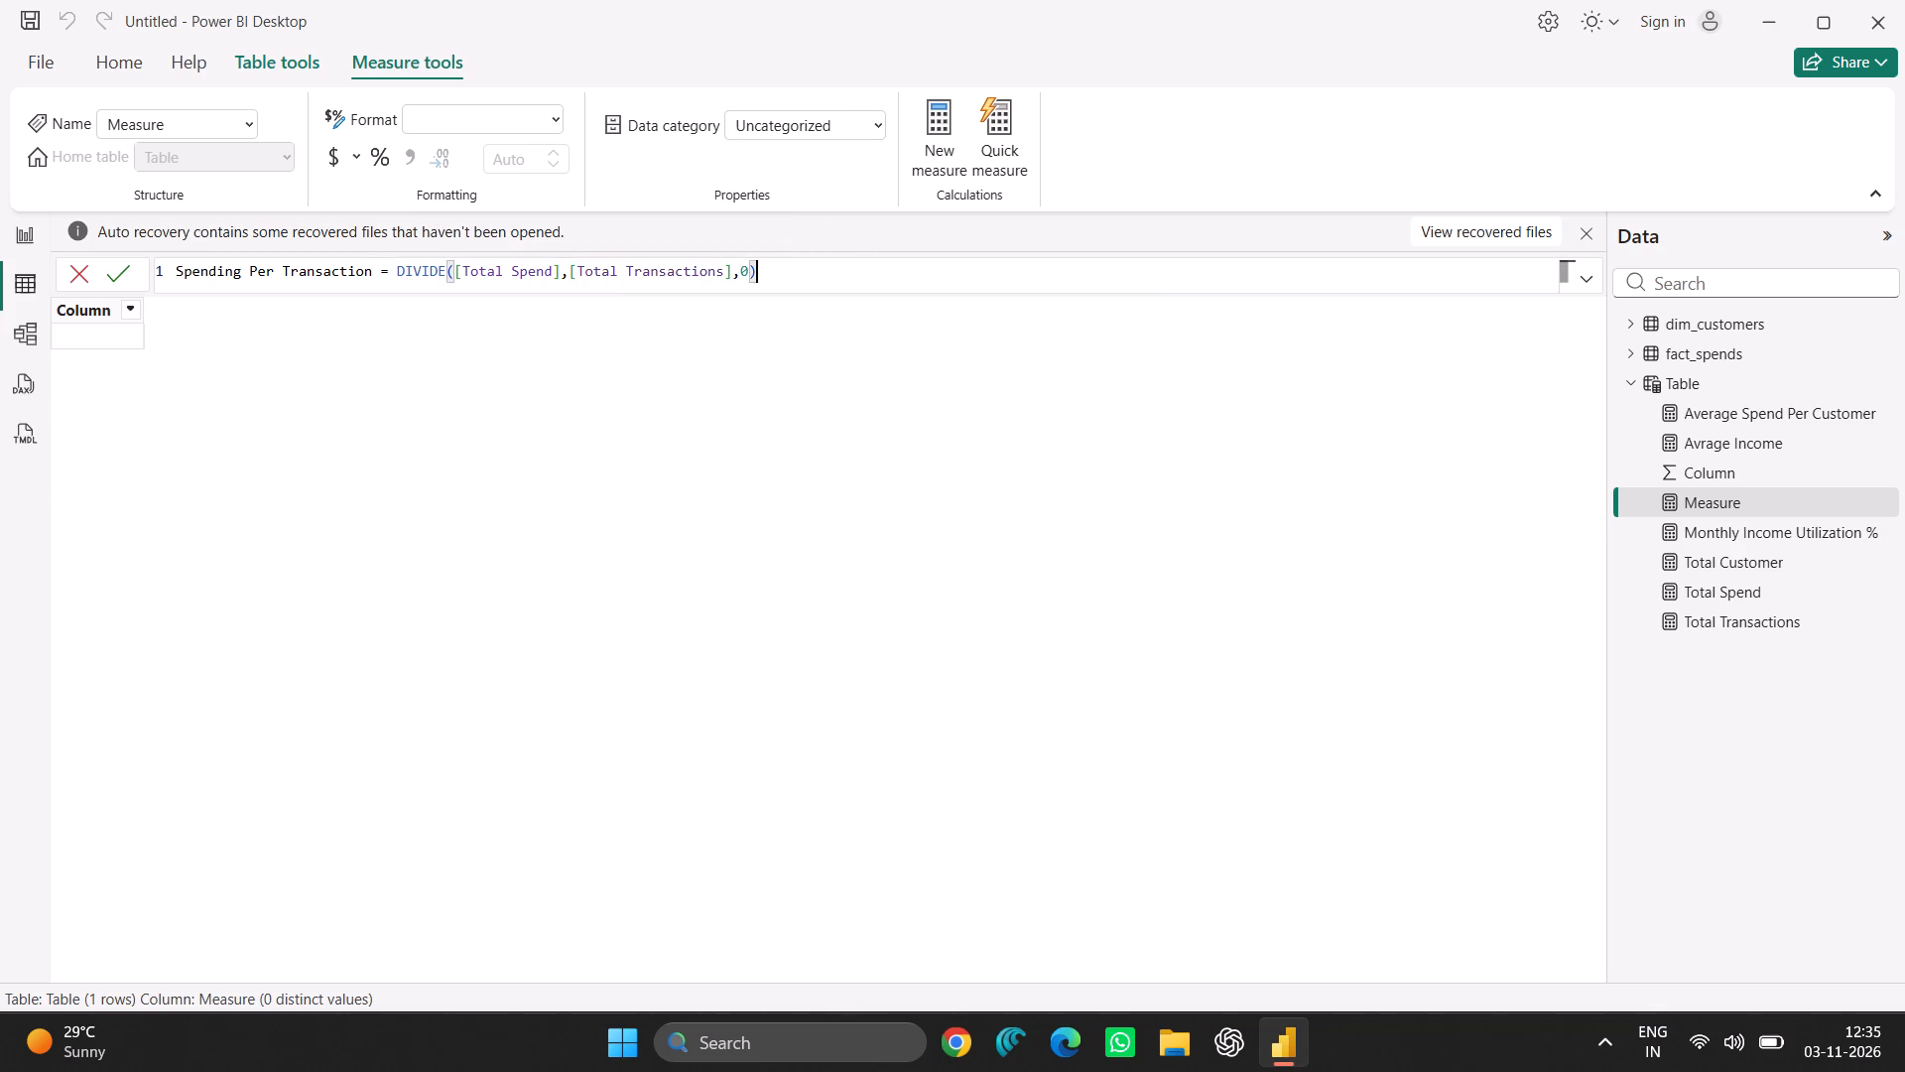
key(Return)
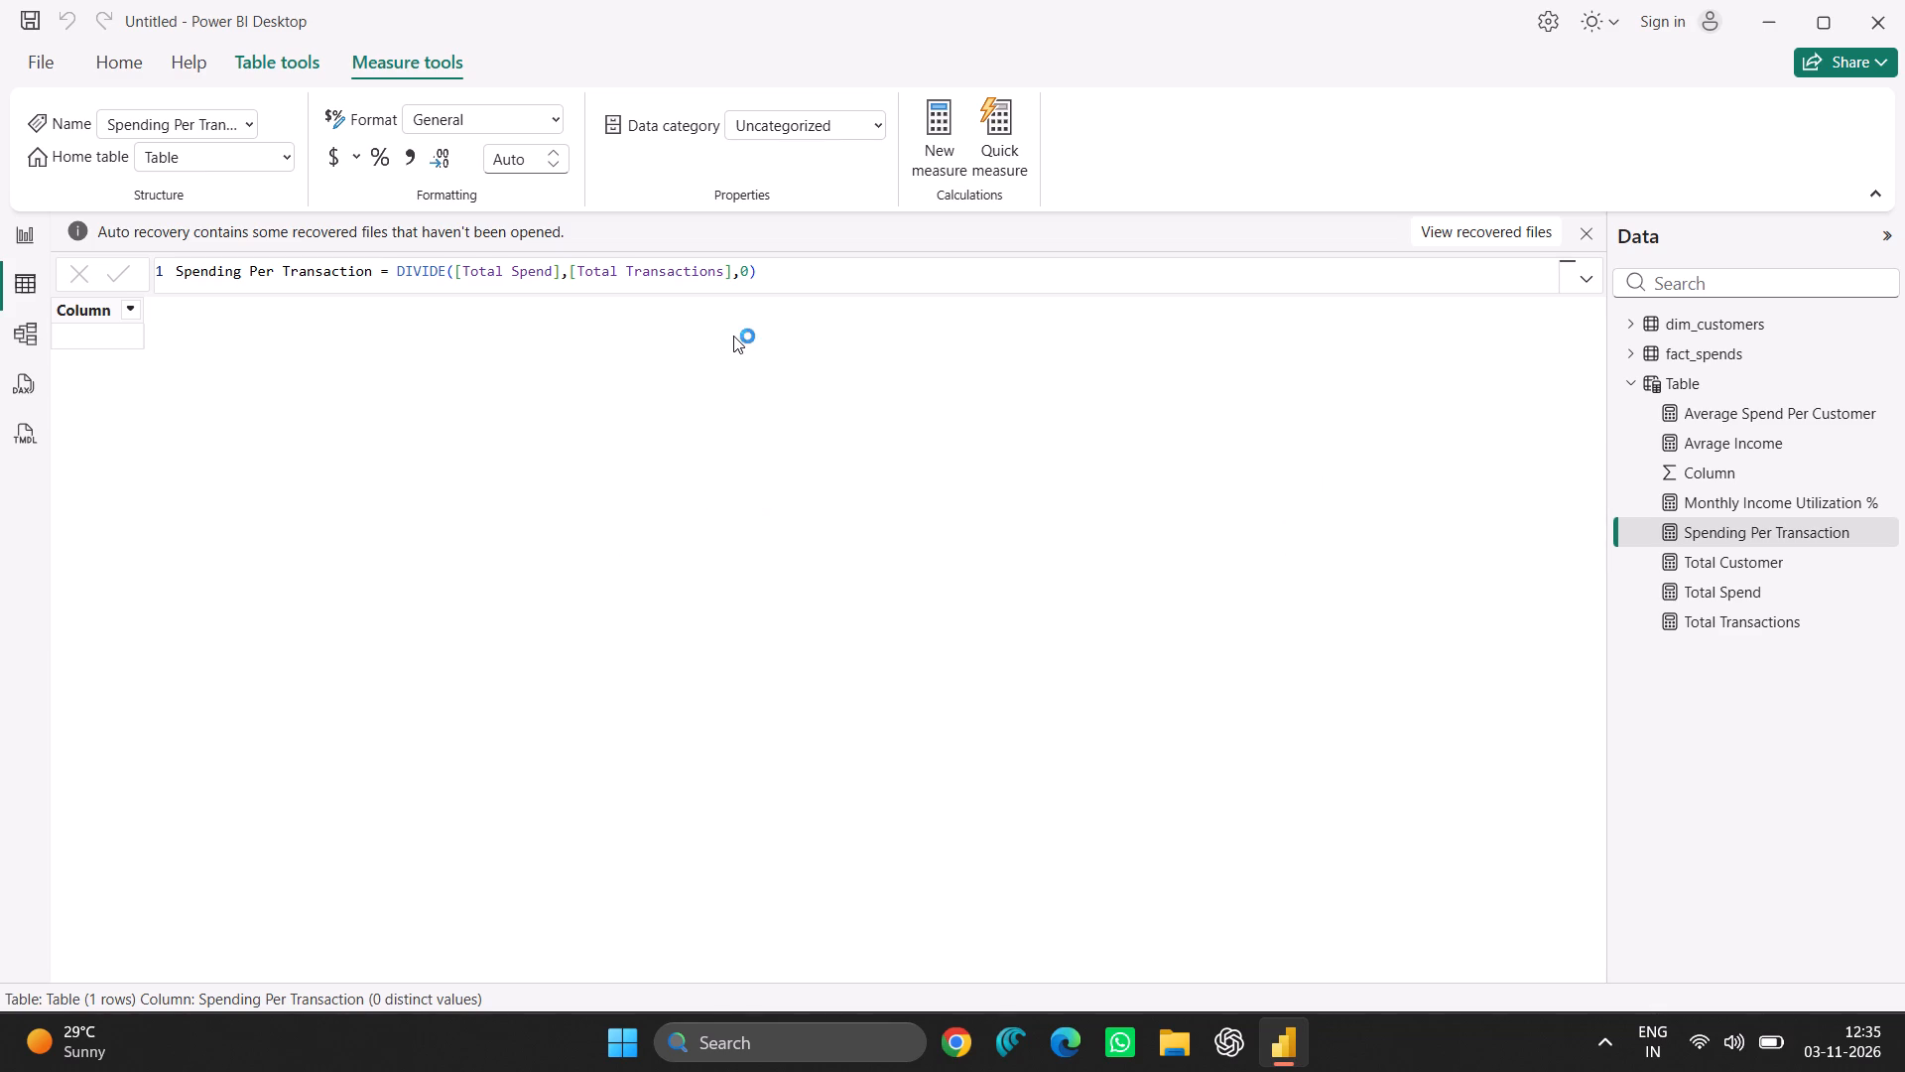
Create one more new measure in Table.
right_click(1753, 549)
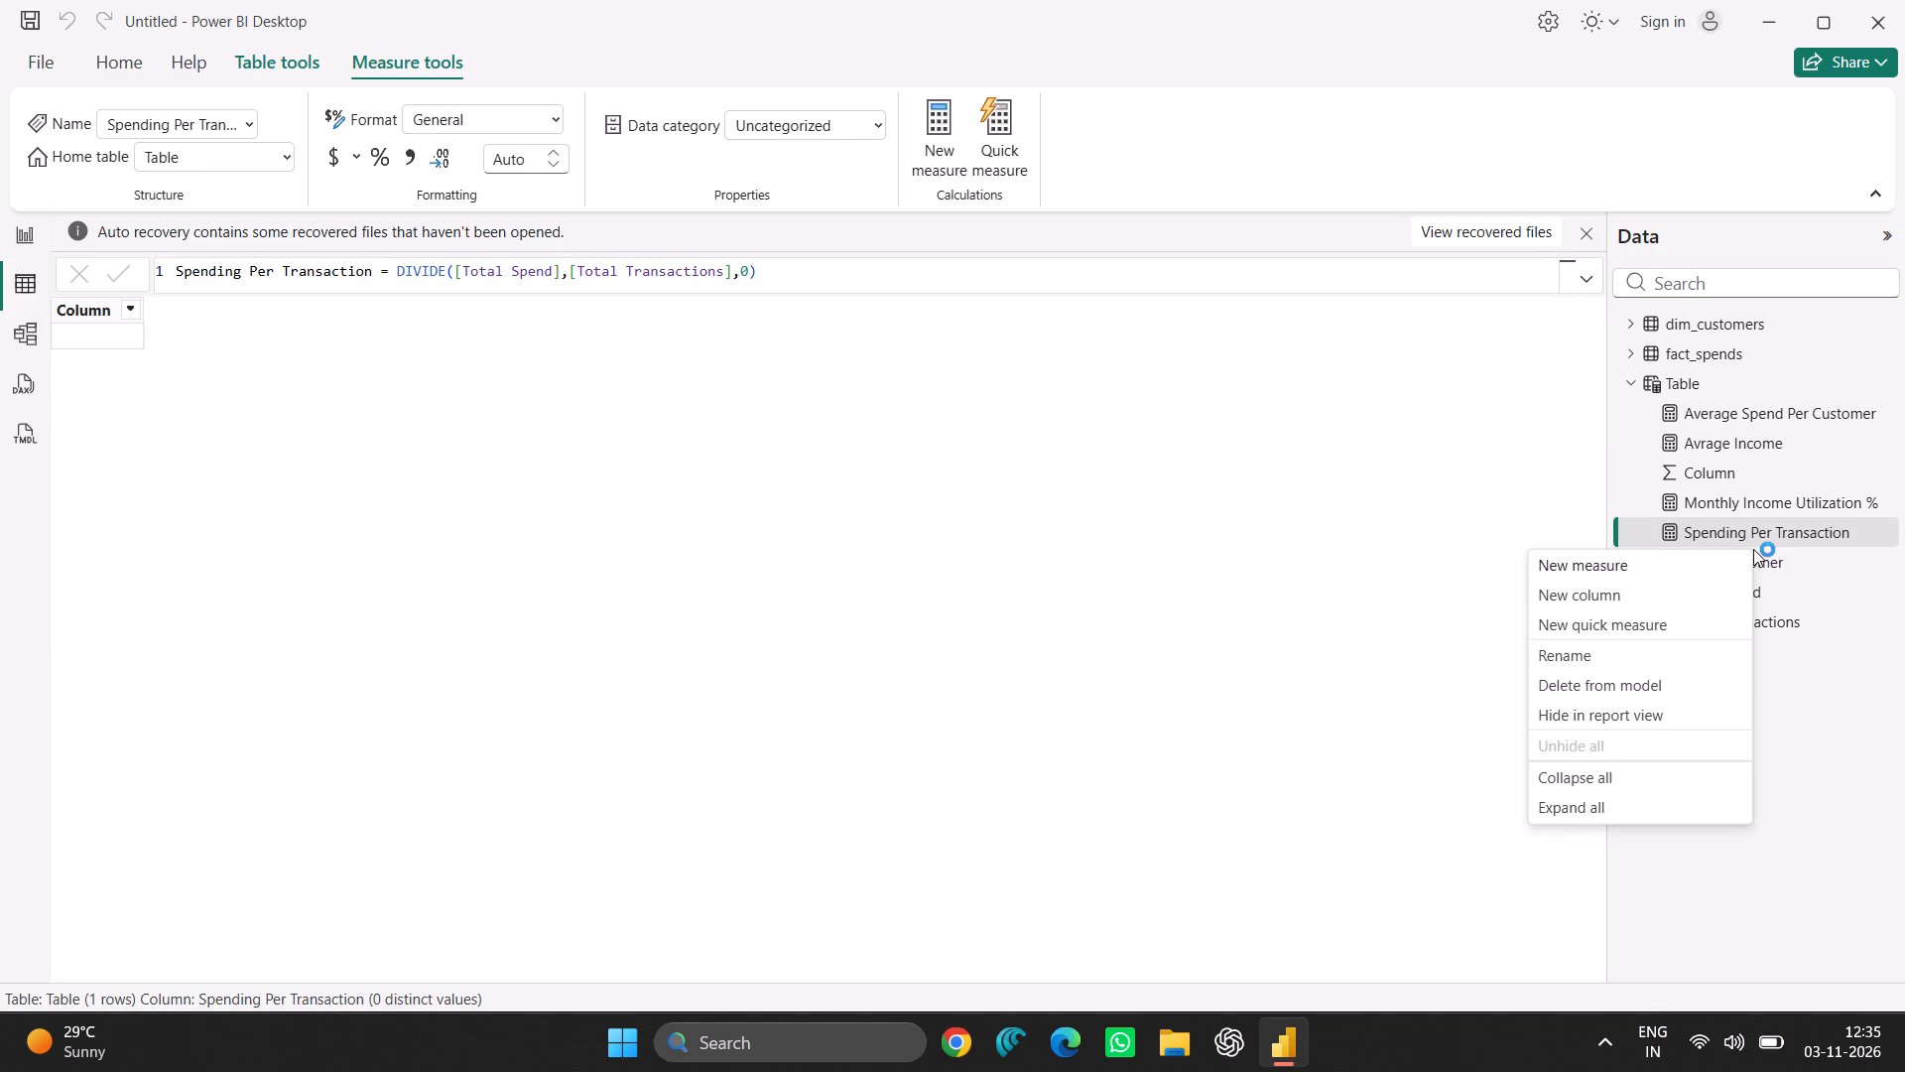
click(1633, 567)
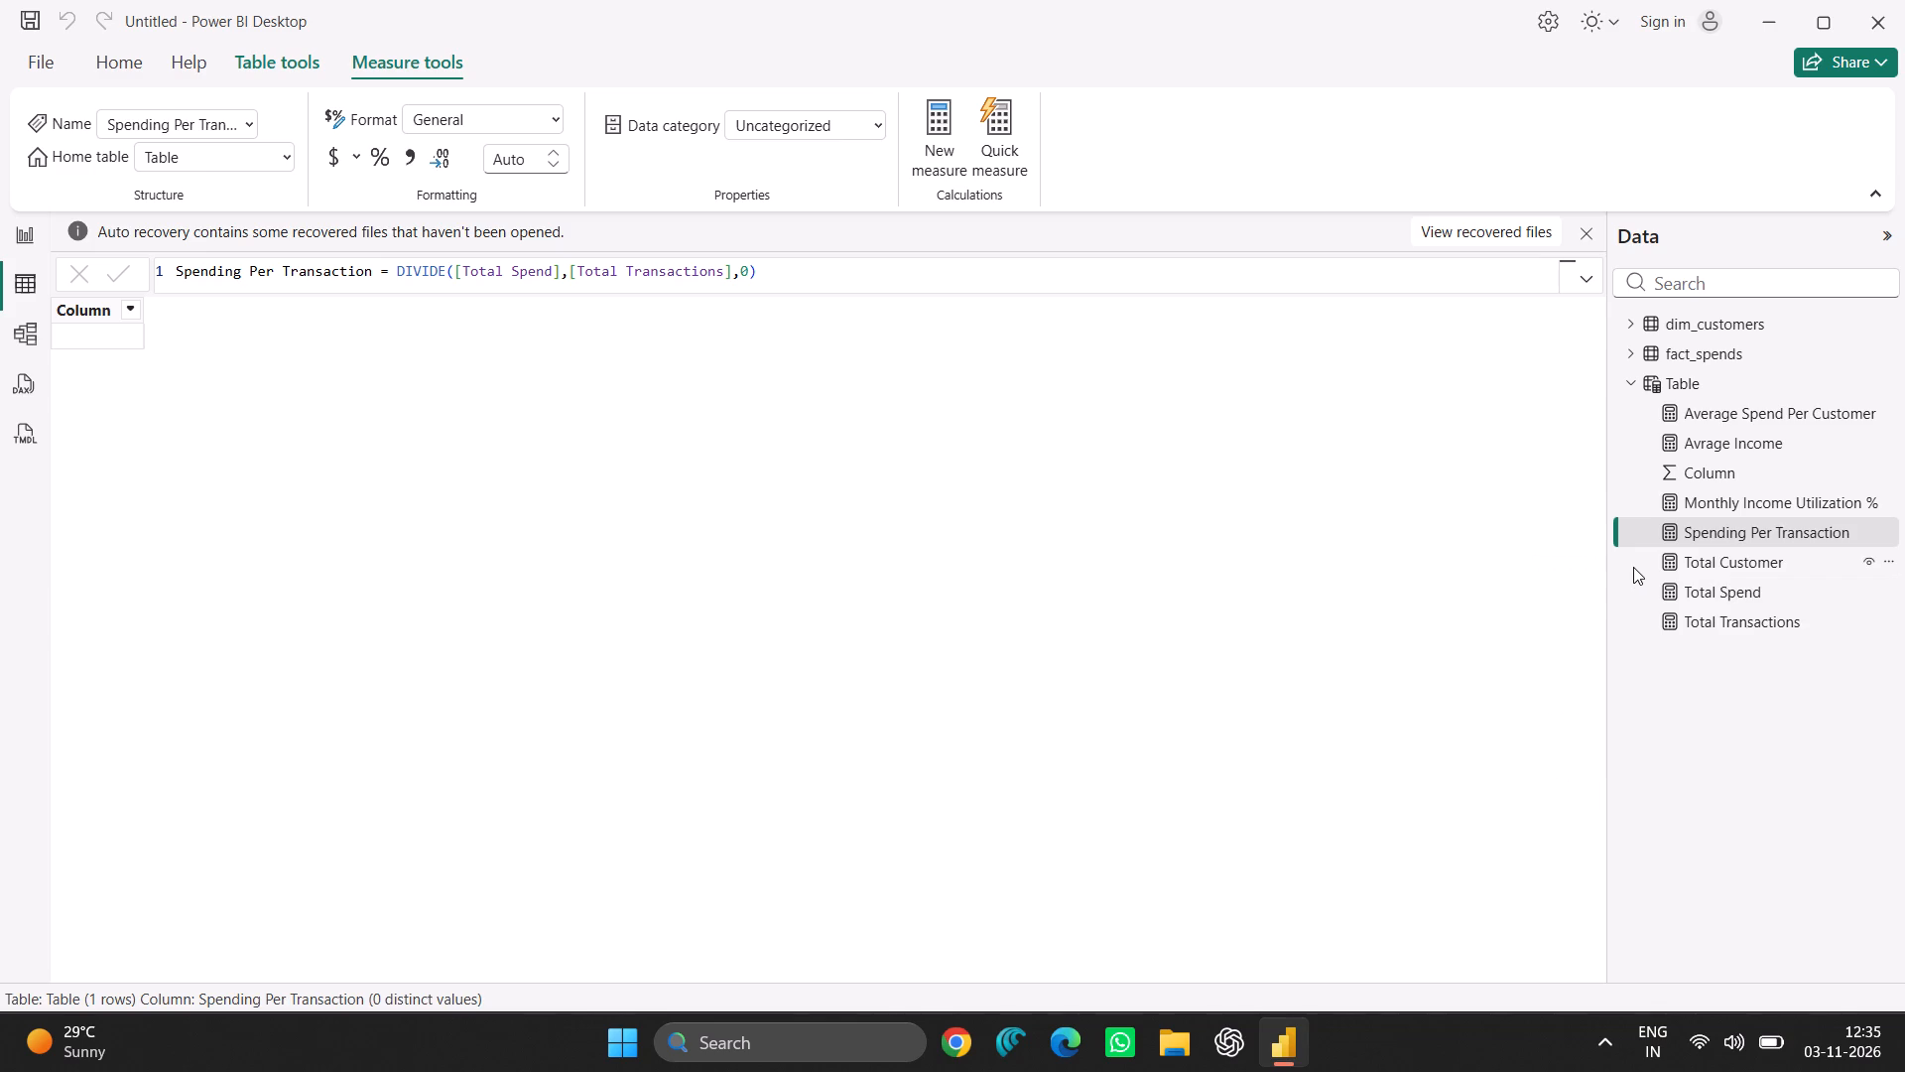
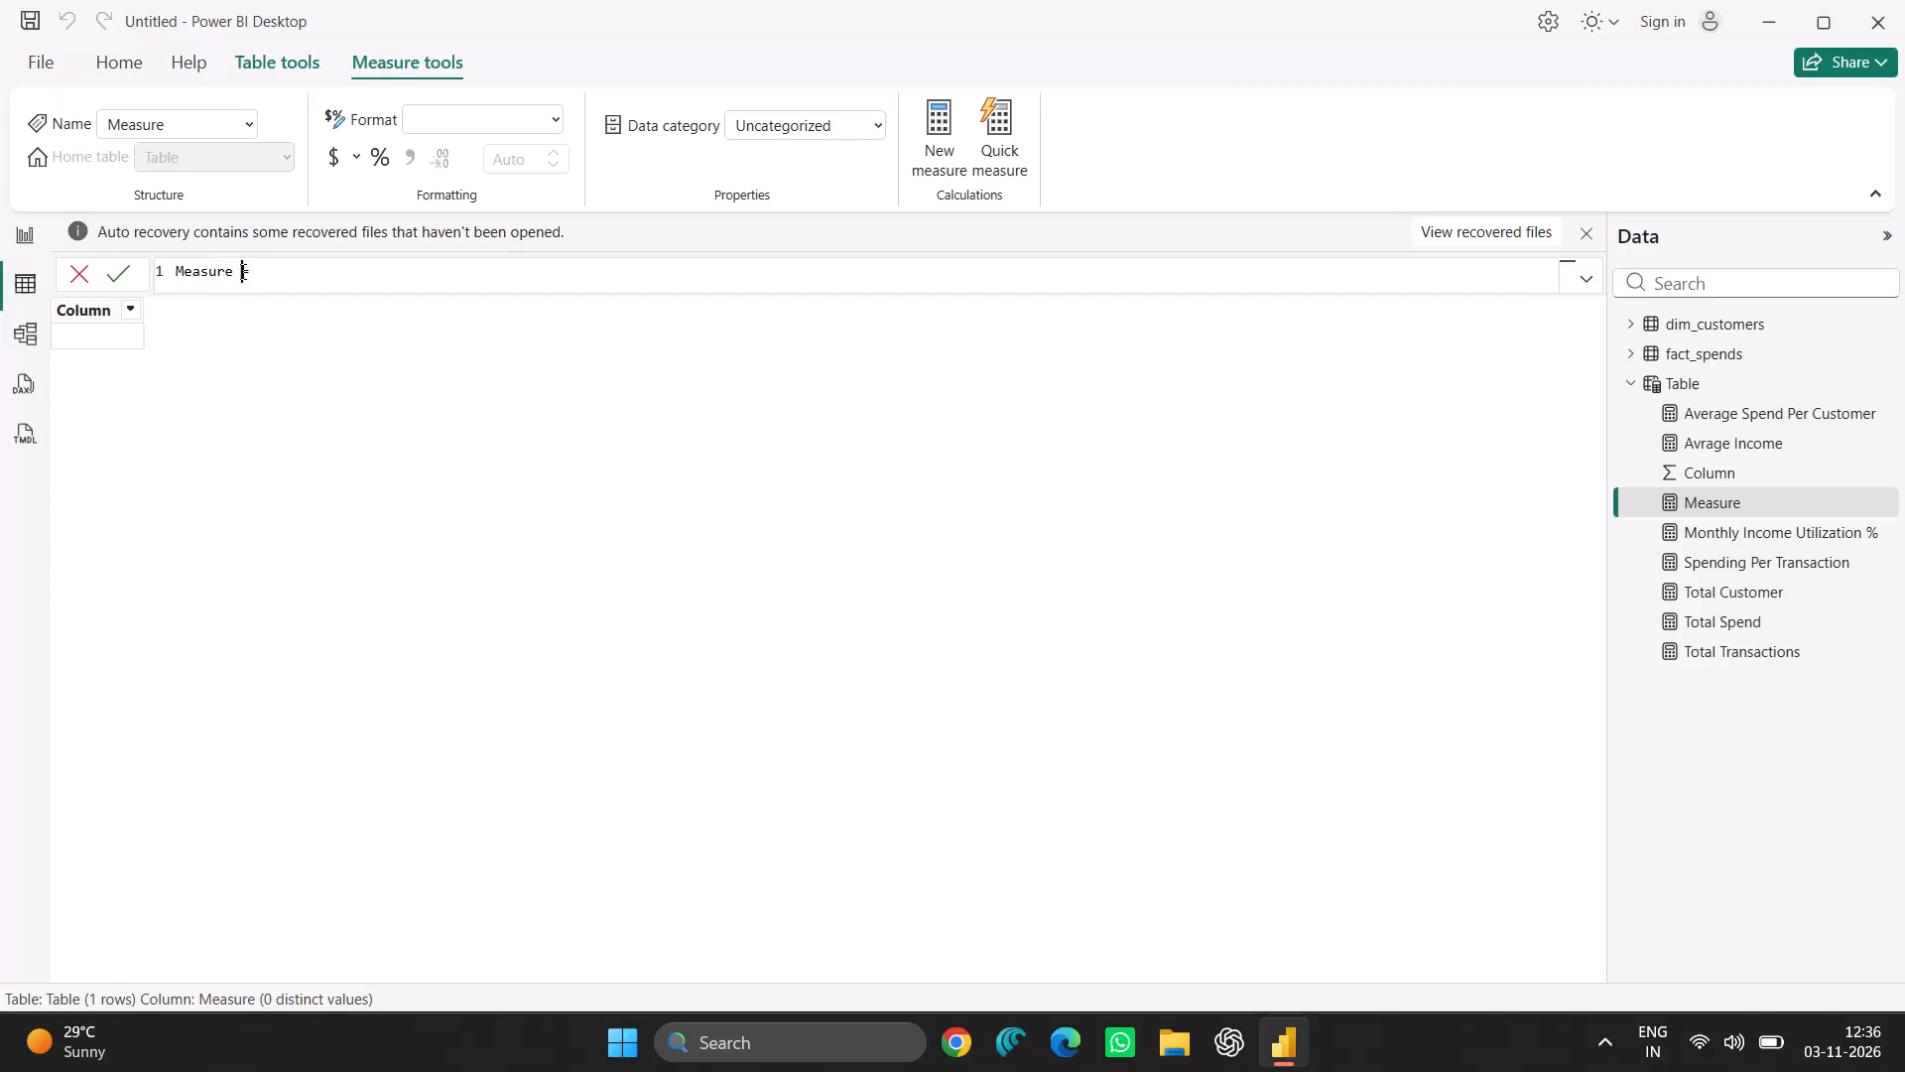
Replace the new measure's default name in the formula with Transaction Per Customer.
key(BackSpace)
key(BackSpace)
key(BackSpace)
key(BackSpace)
key(BackSpace)
key(BackSpace)
key(BackSpace)
key(BackSpace)
key(BackSpace)
key(BackSpace)
key(BackSpace)
key(BackSpace)
key(BackSpace)
key(BackSpace)
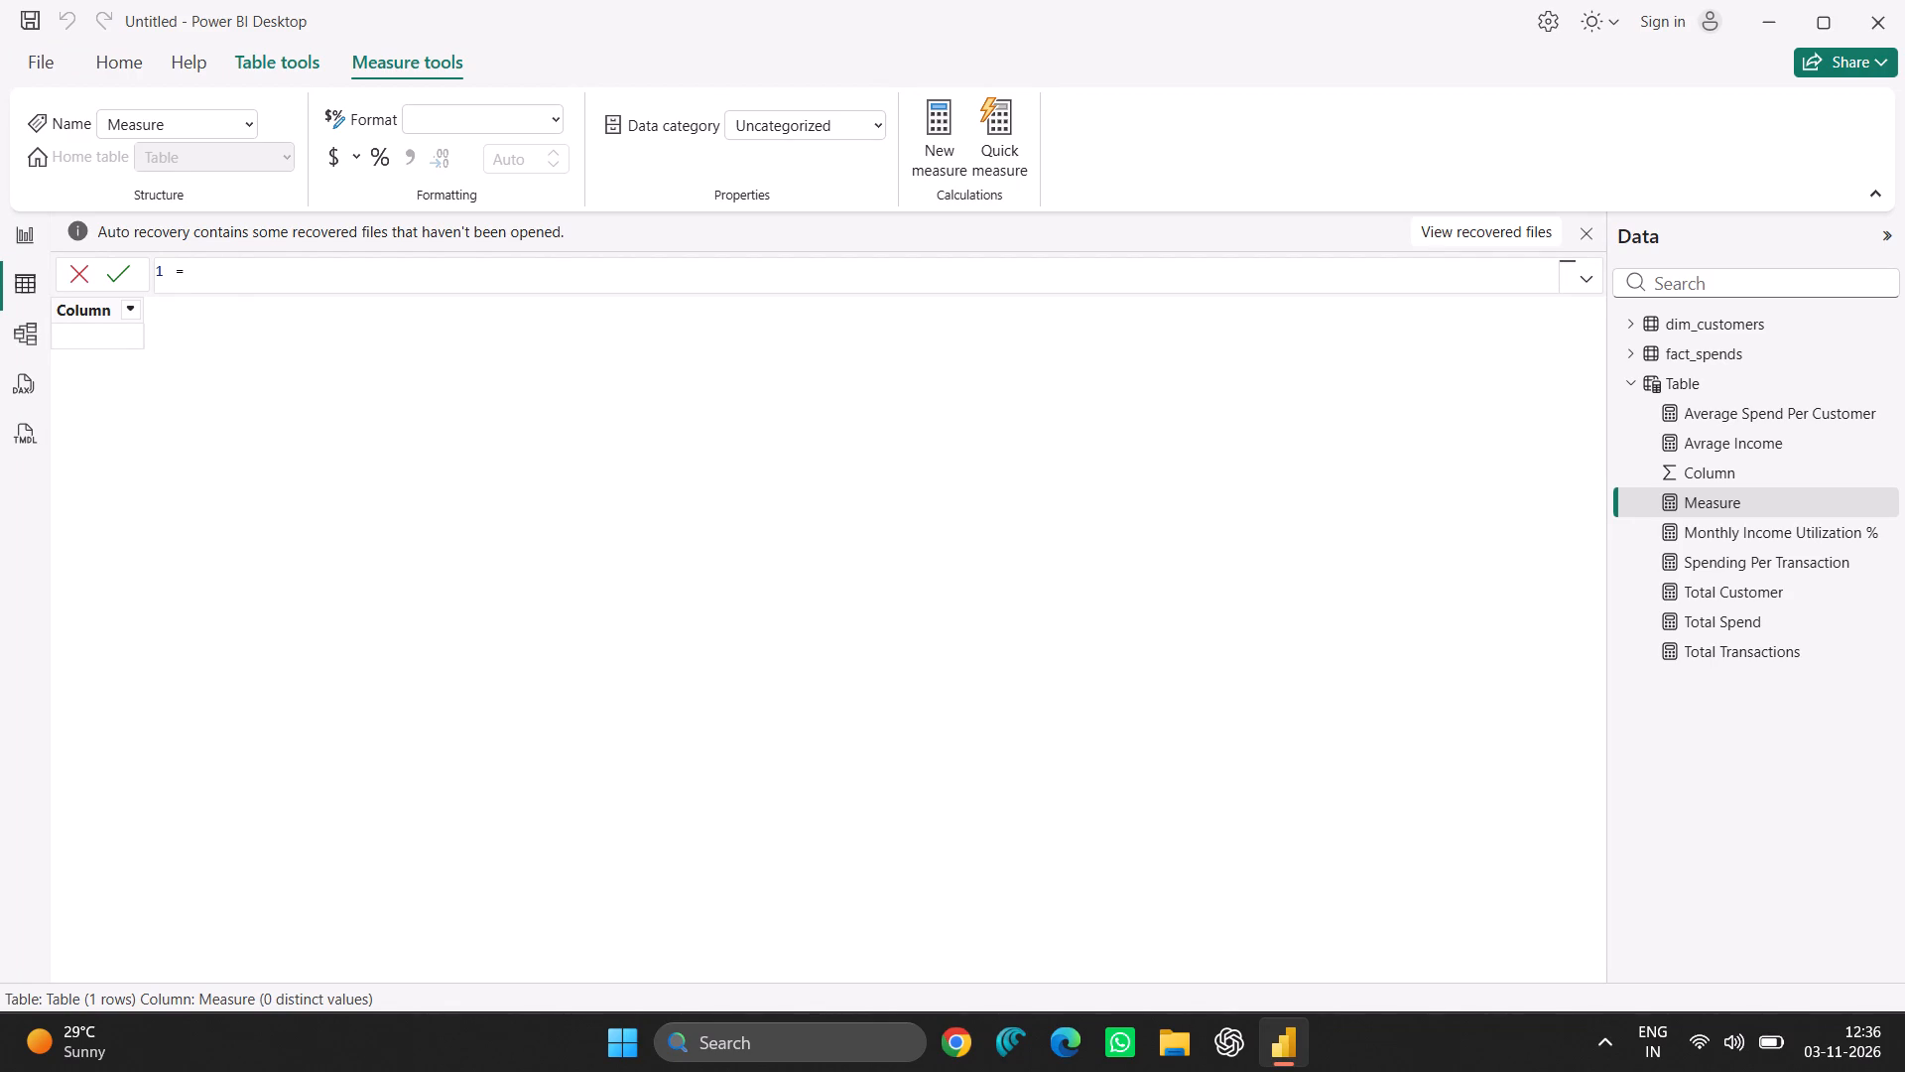
text(Yran)
key(BackSpace)
key(BackSpace)
key(BackSpace)
key(BackSpace)
key(BackSpace)
text(Yt)
key(BackSpace)
key(BackSpace)
text(Tr)
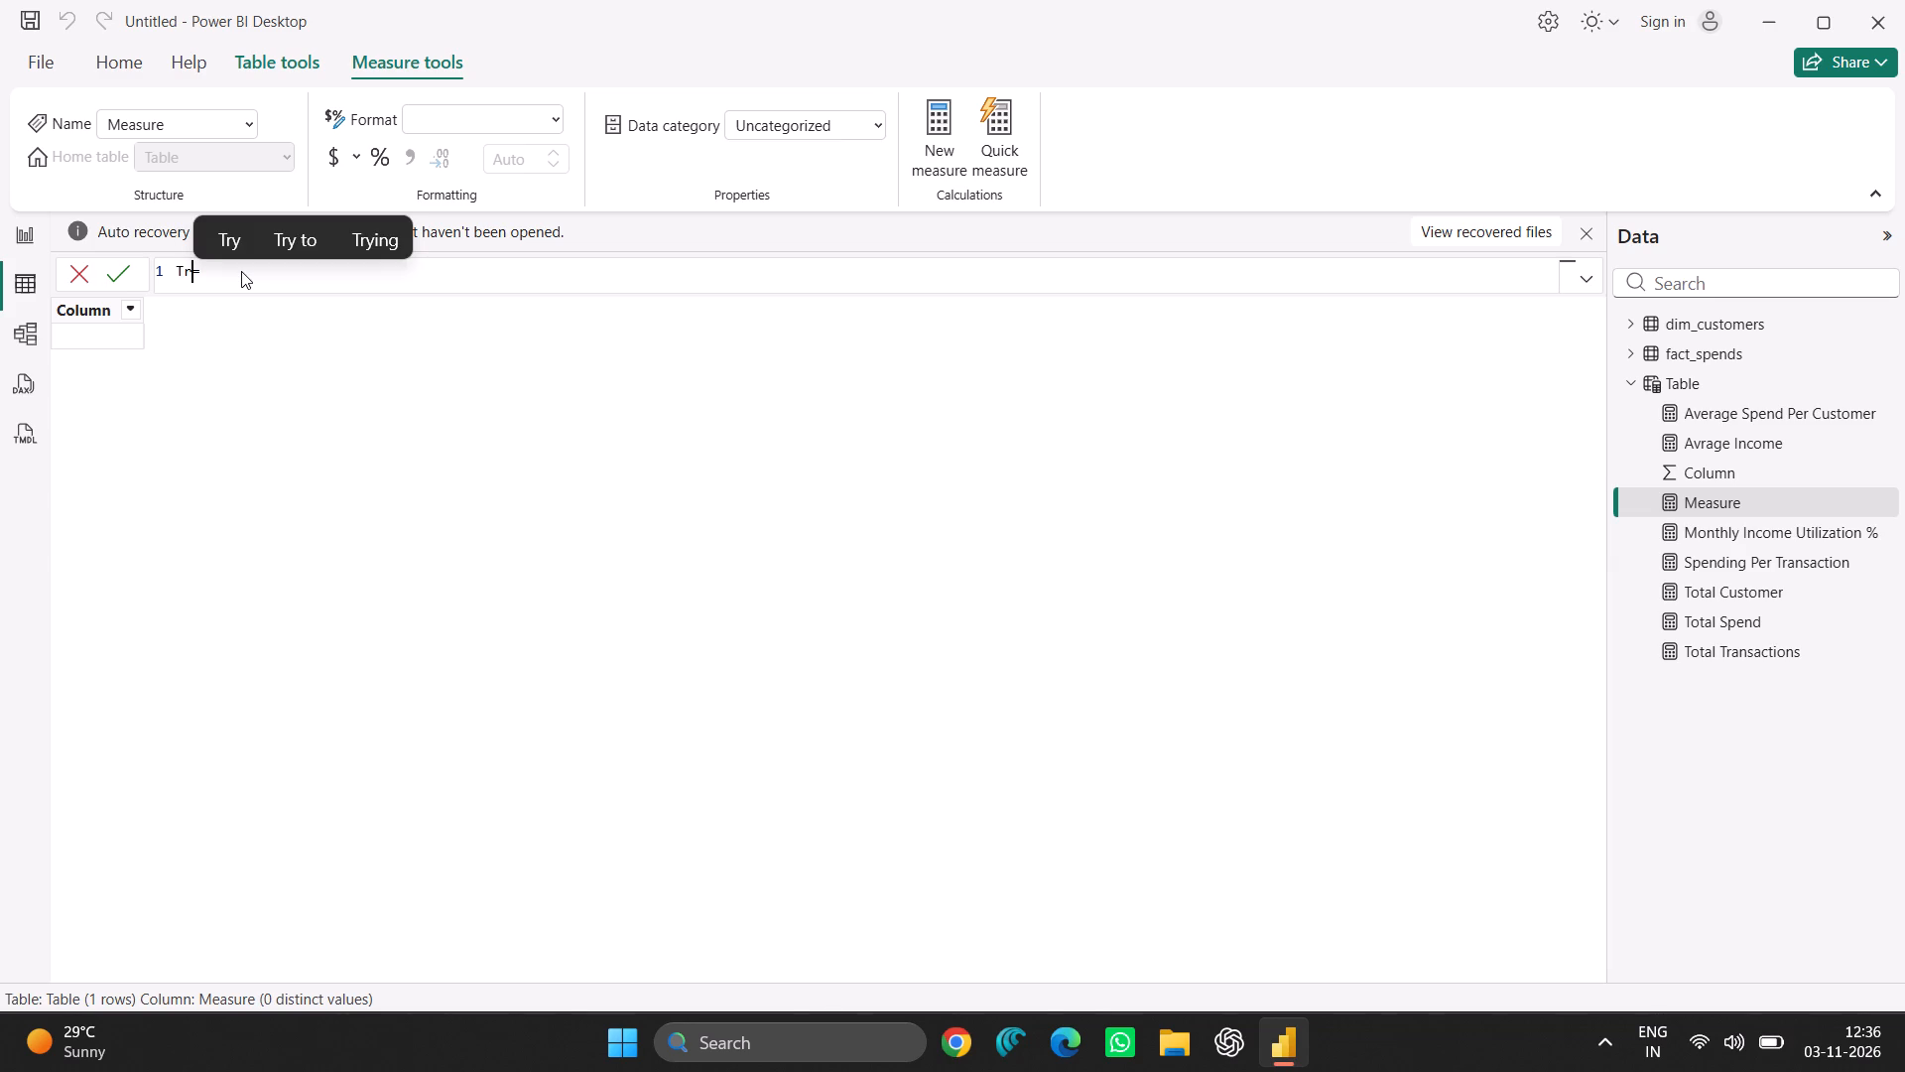
key(a)
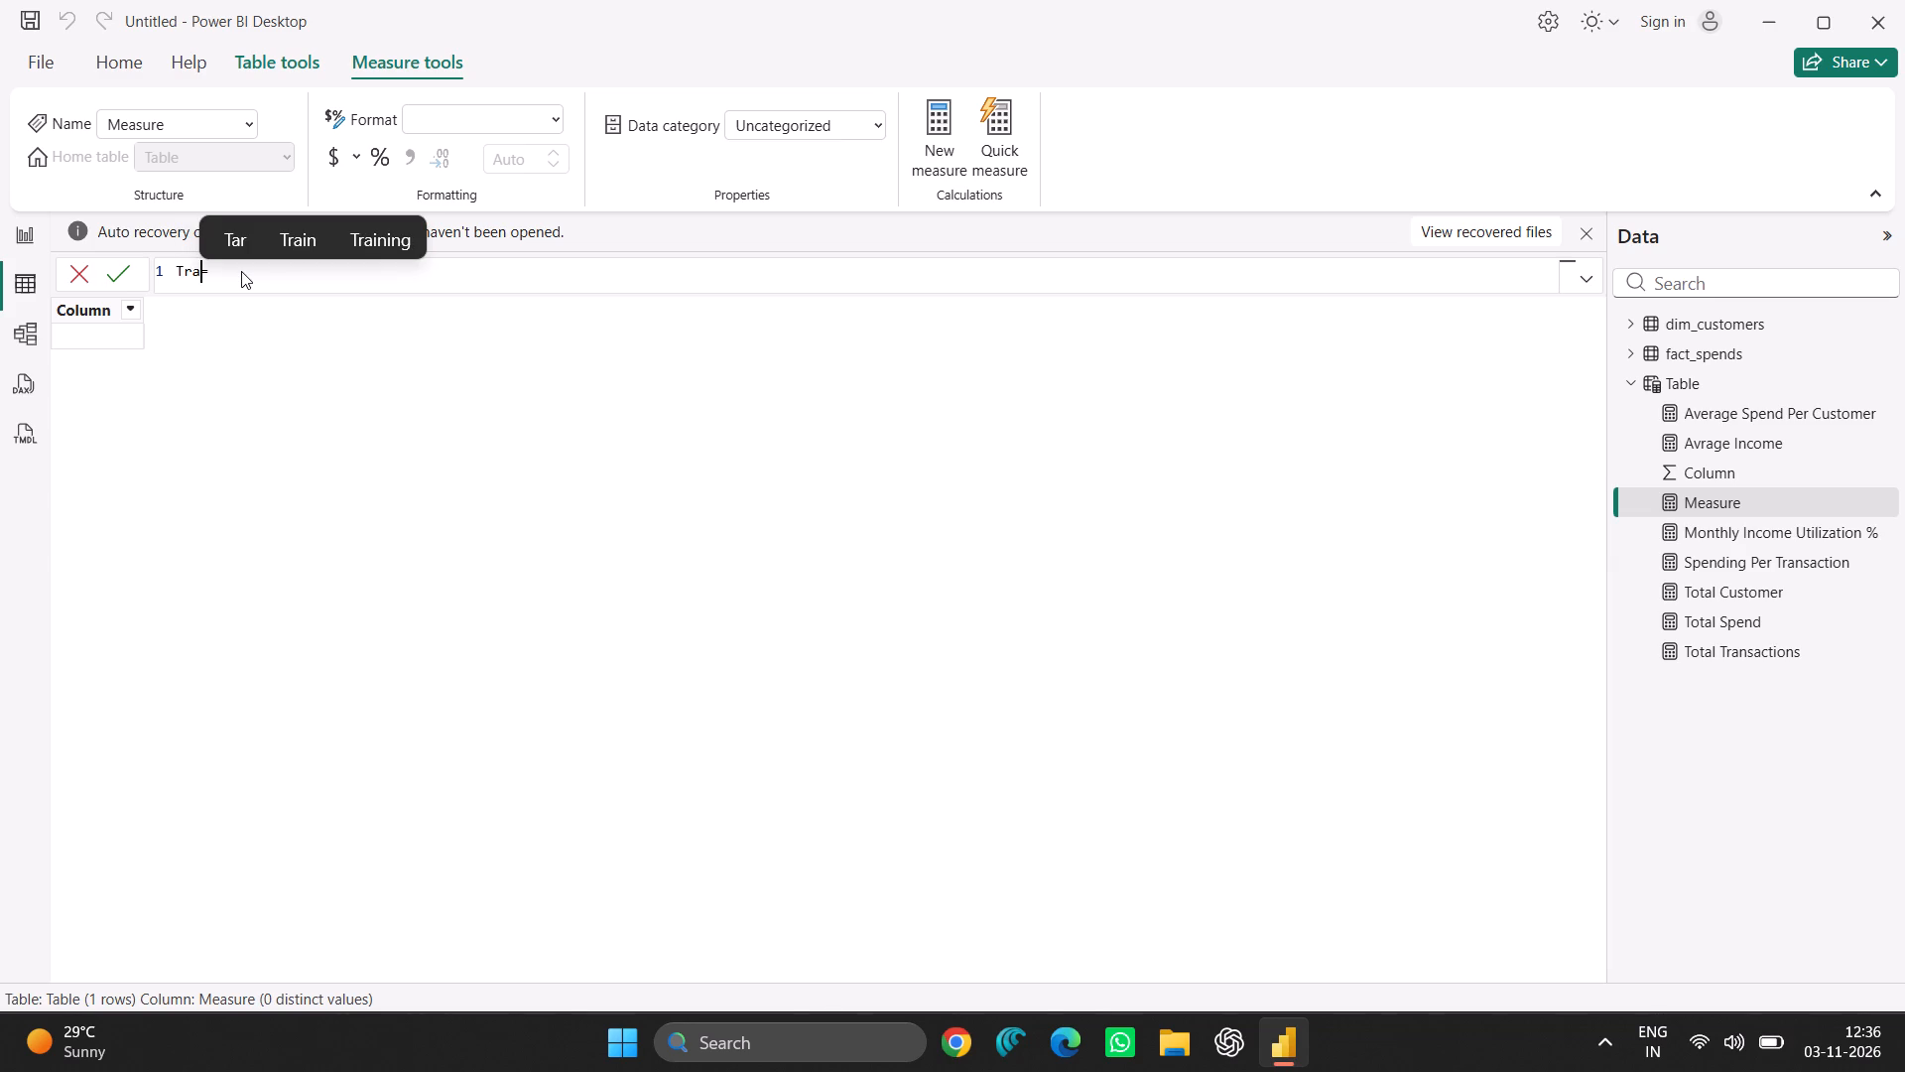
key(n)
key(s)
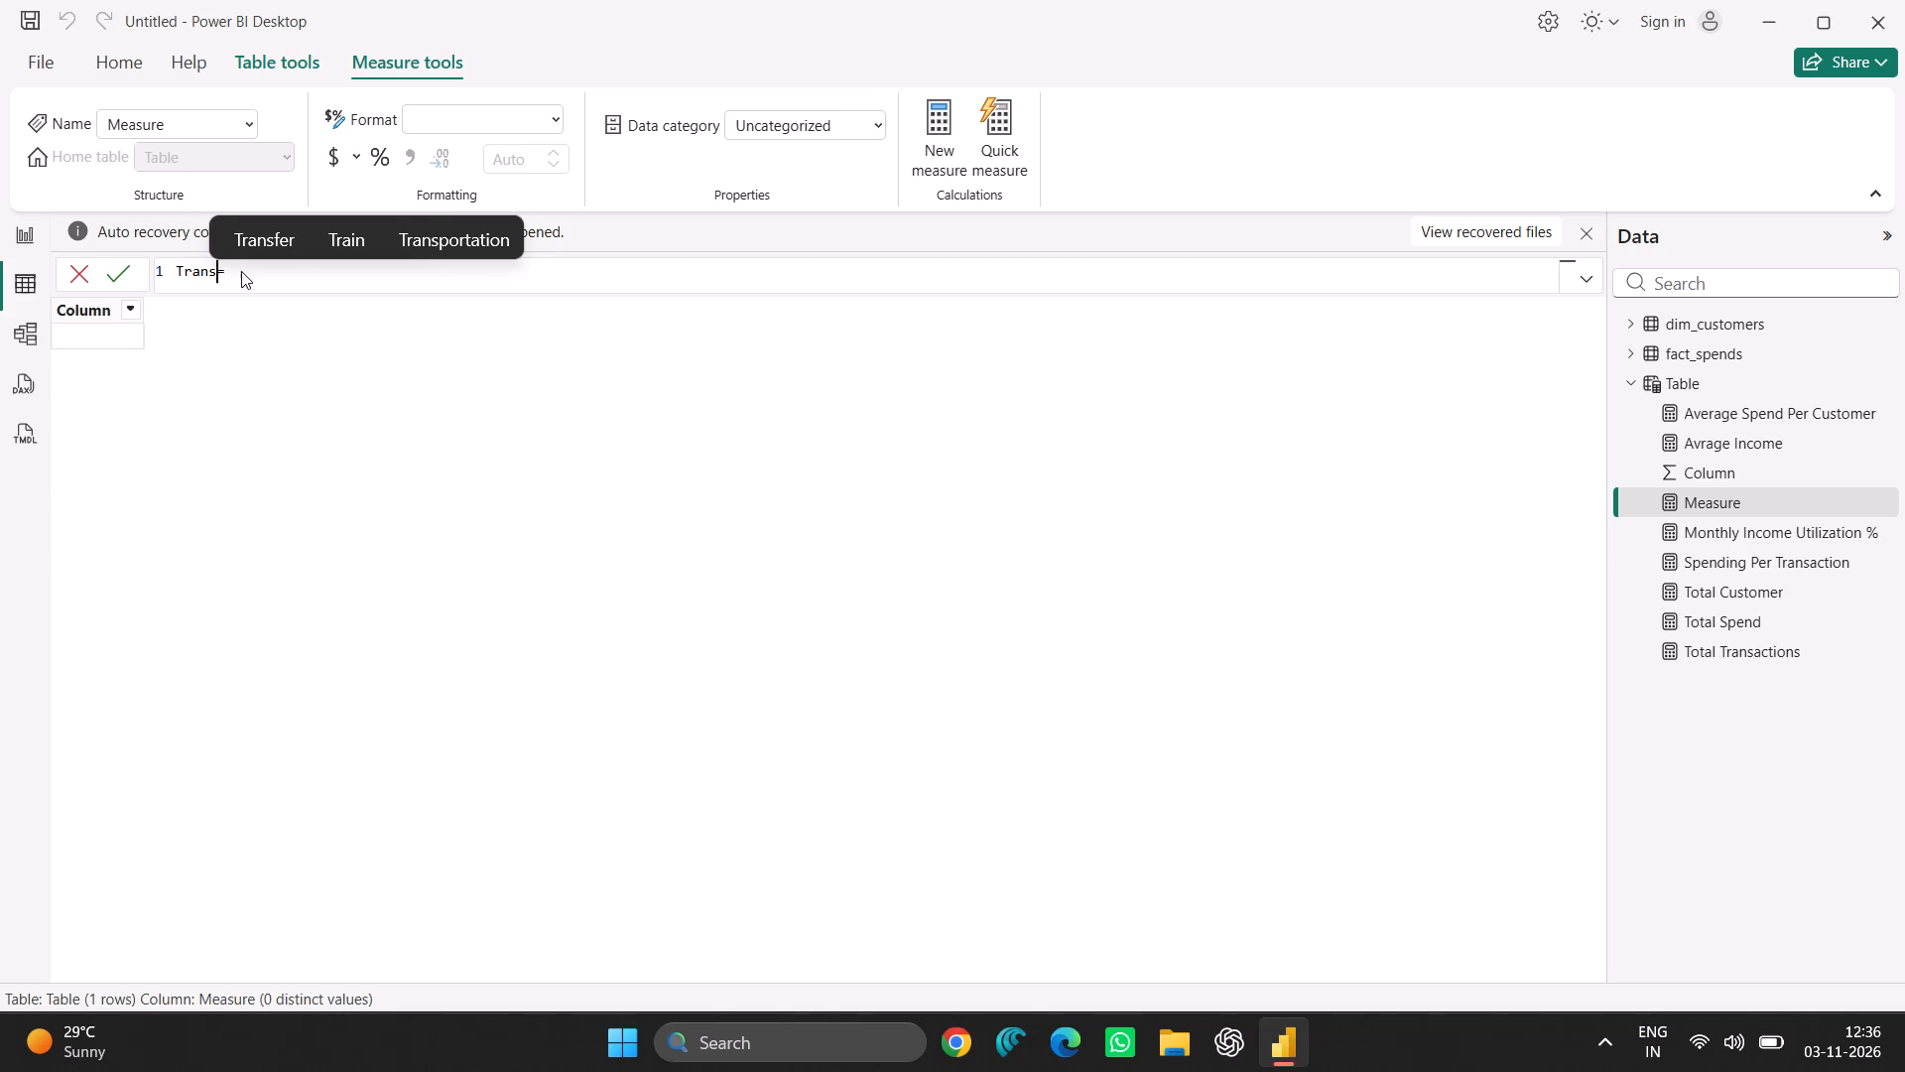
key(a)
text(ction)
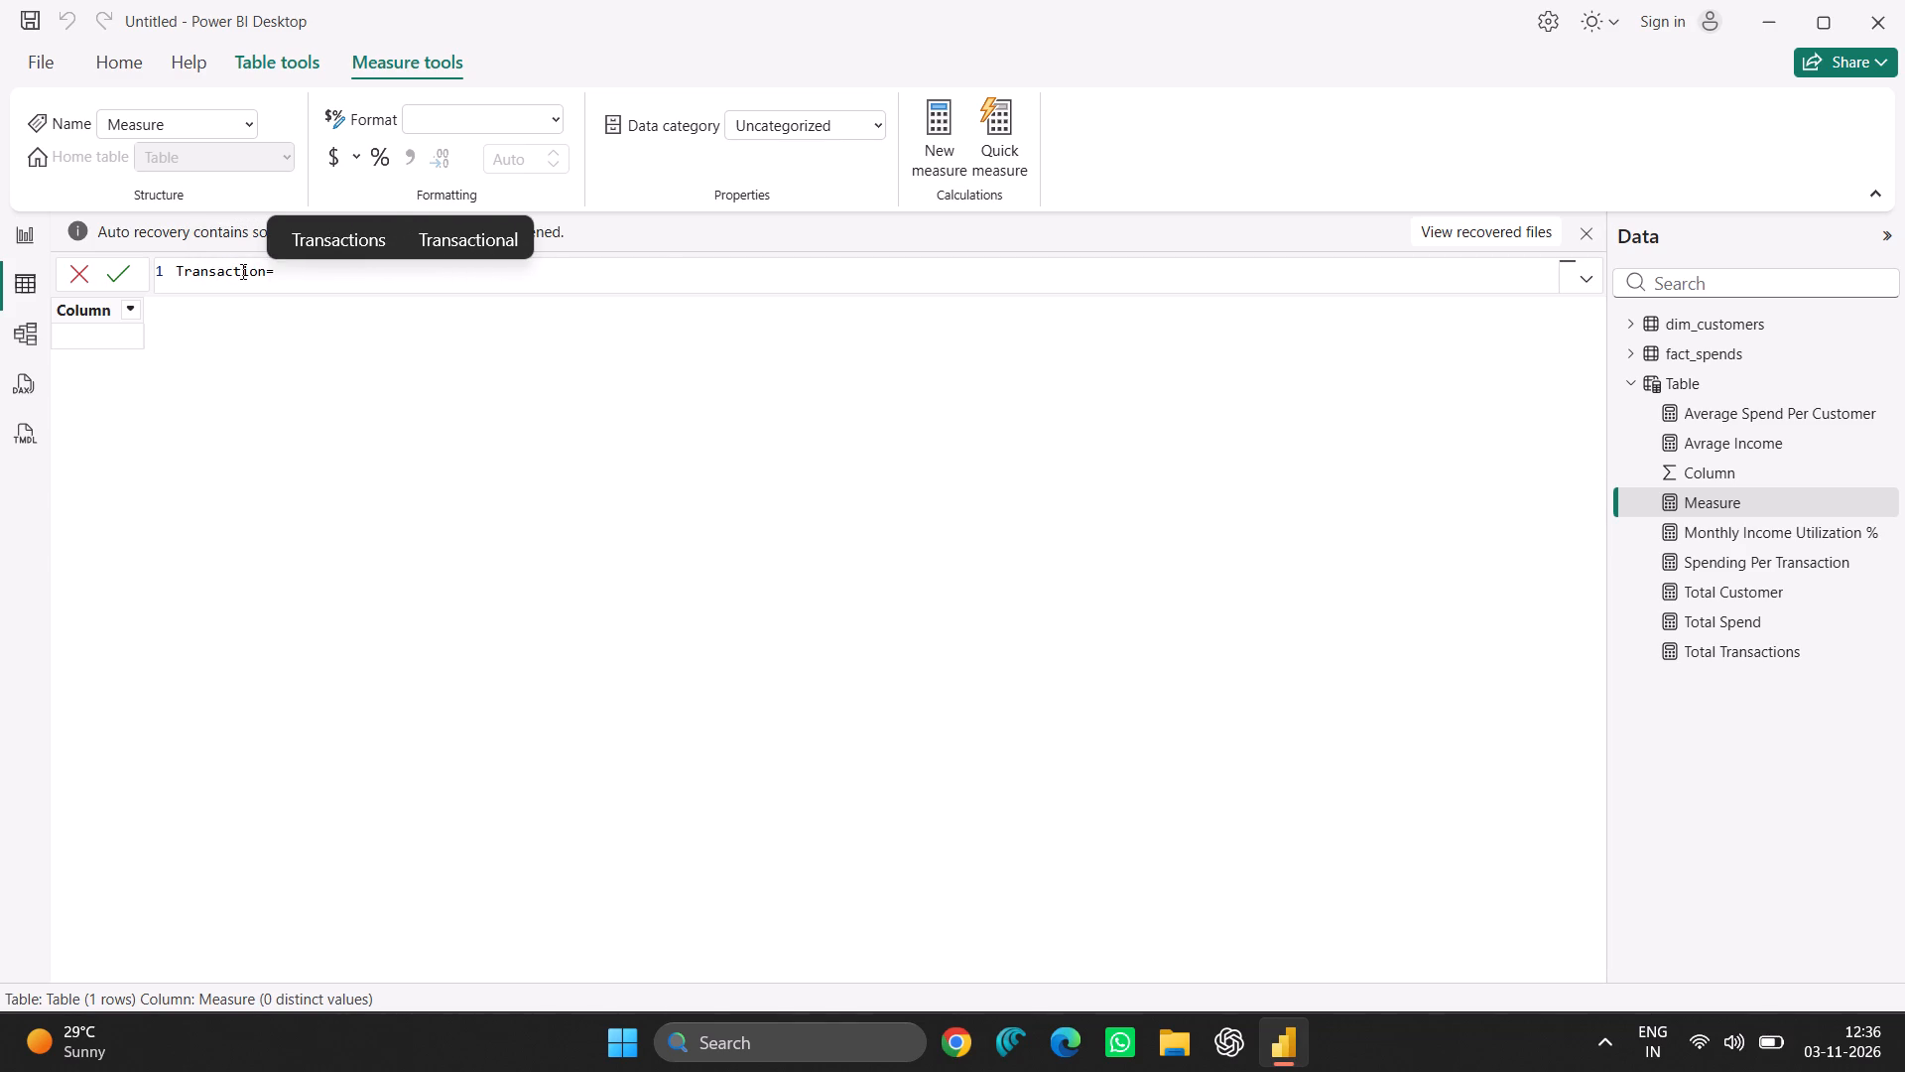
key(space)
text(Per)
key(space)
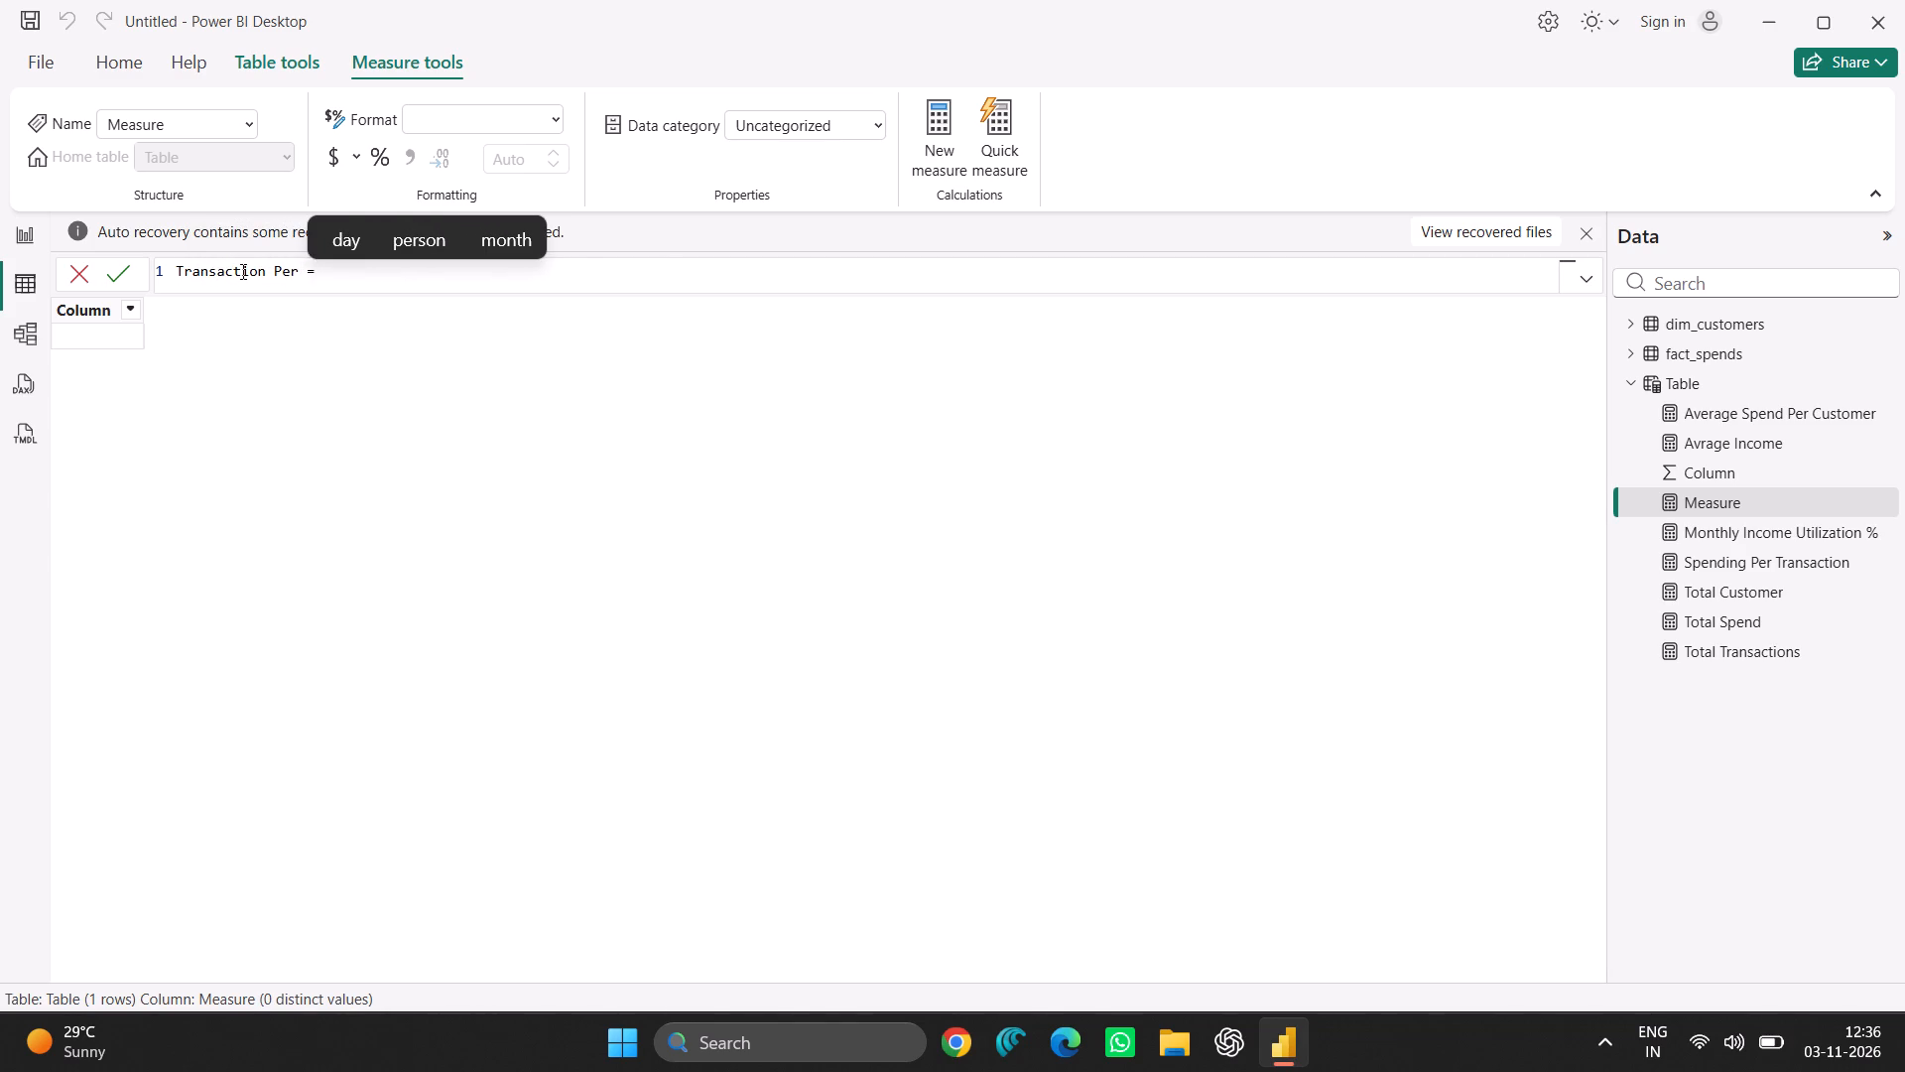
key(shift+c)
key(u)
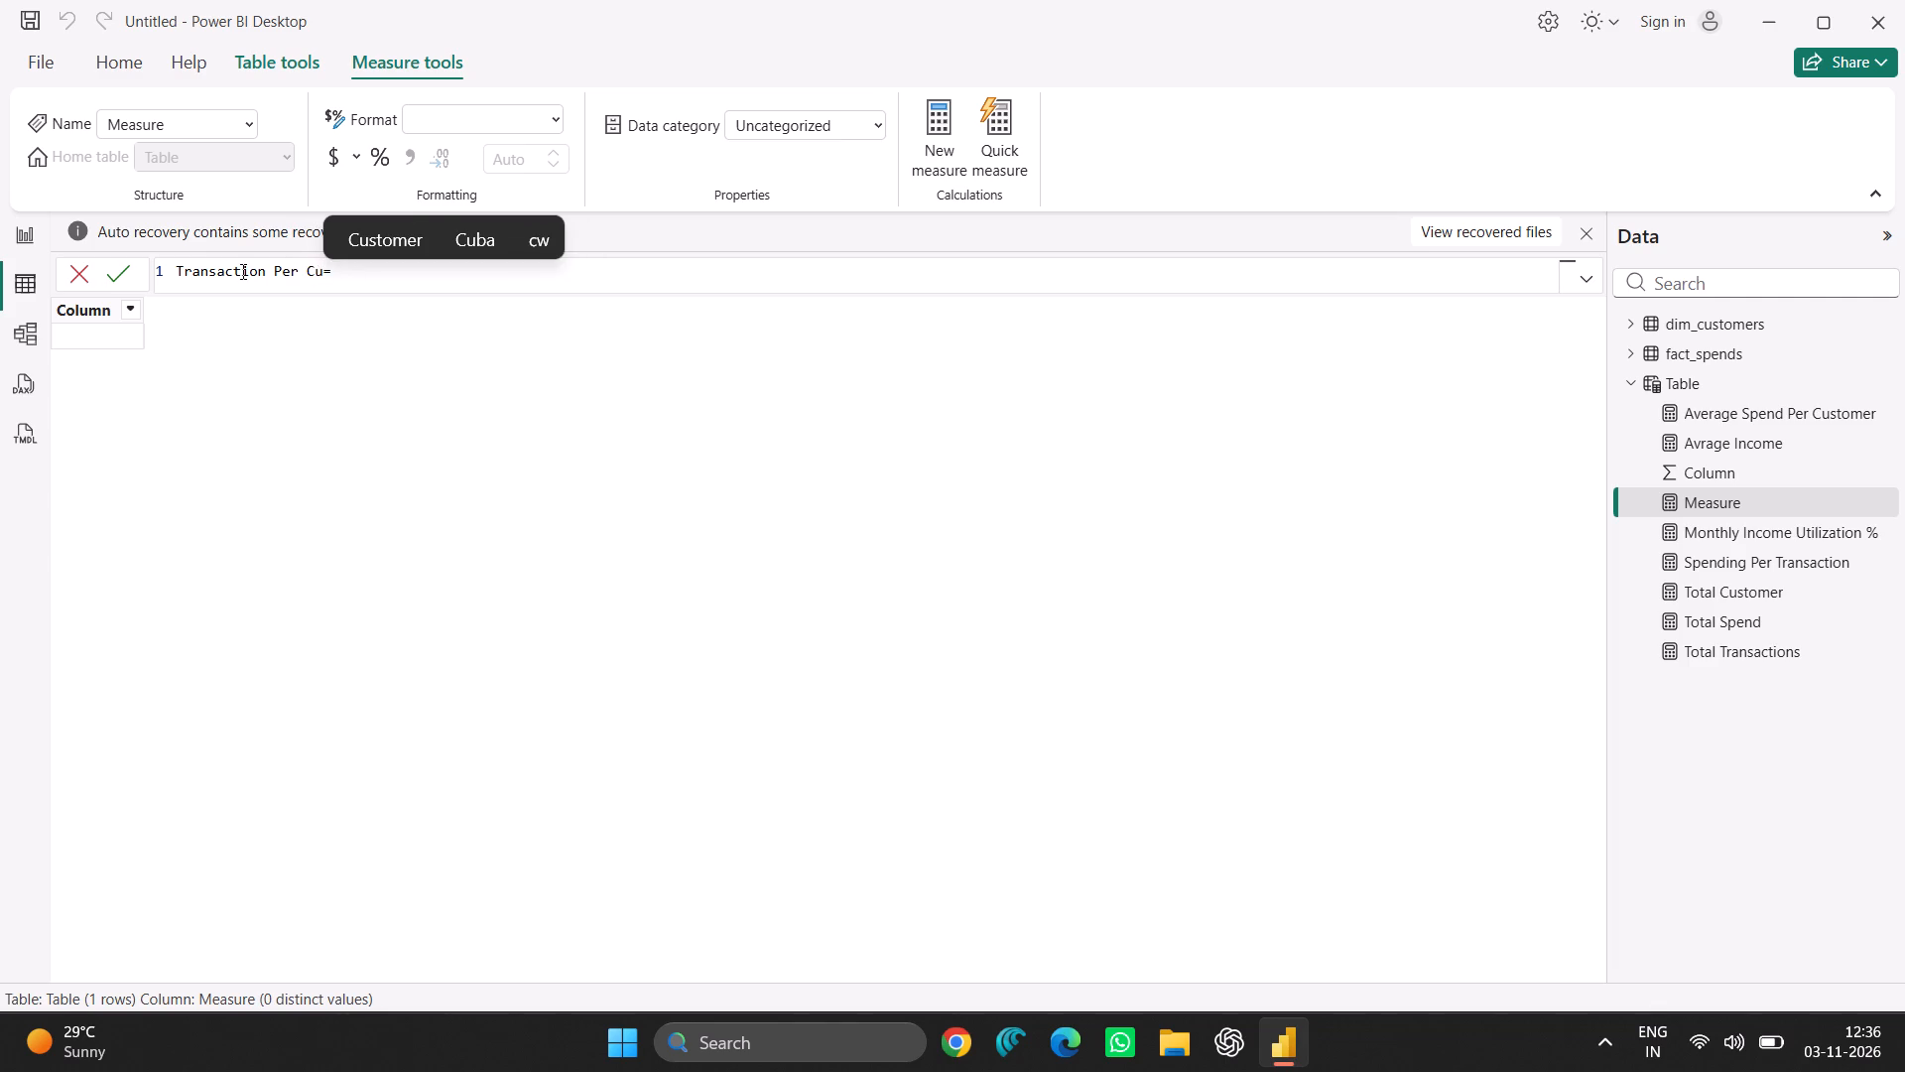
key(s)
text(tomer)
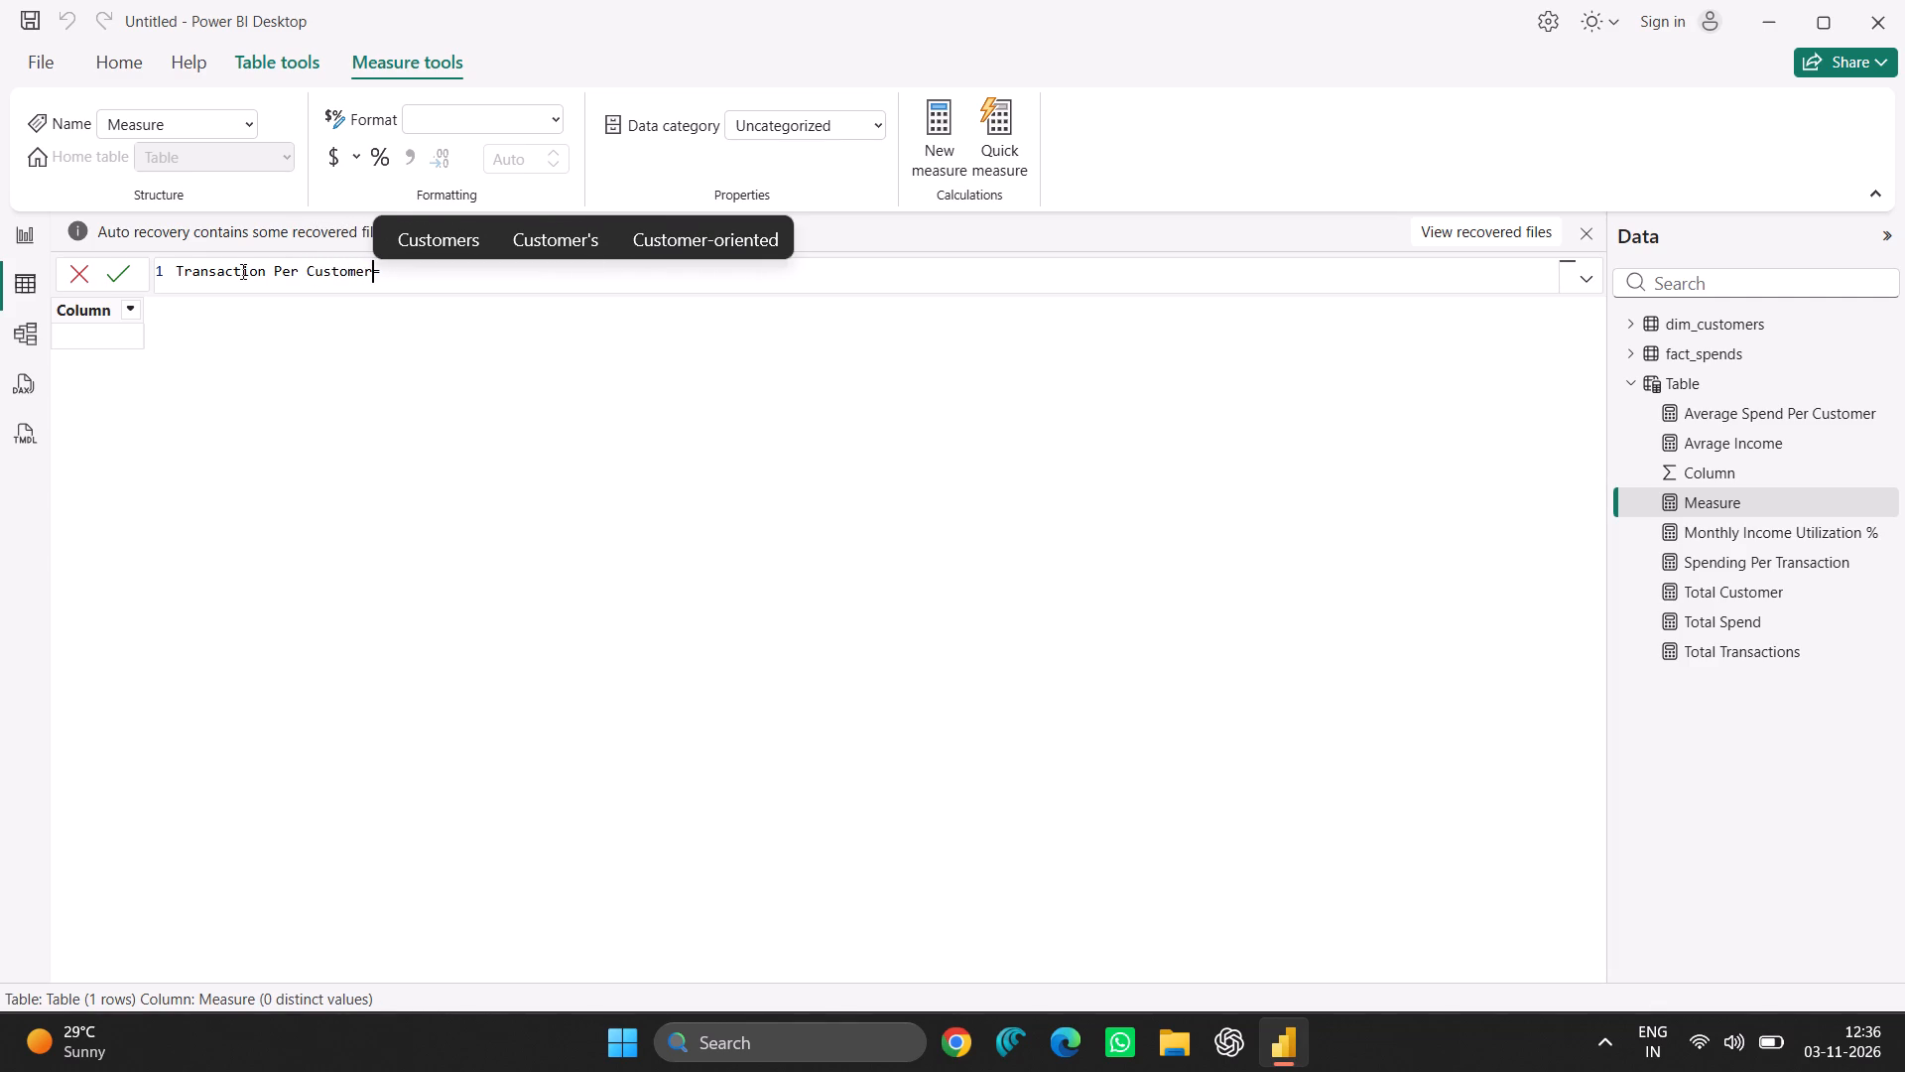
key(Right)
key(Right)
key(Right)
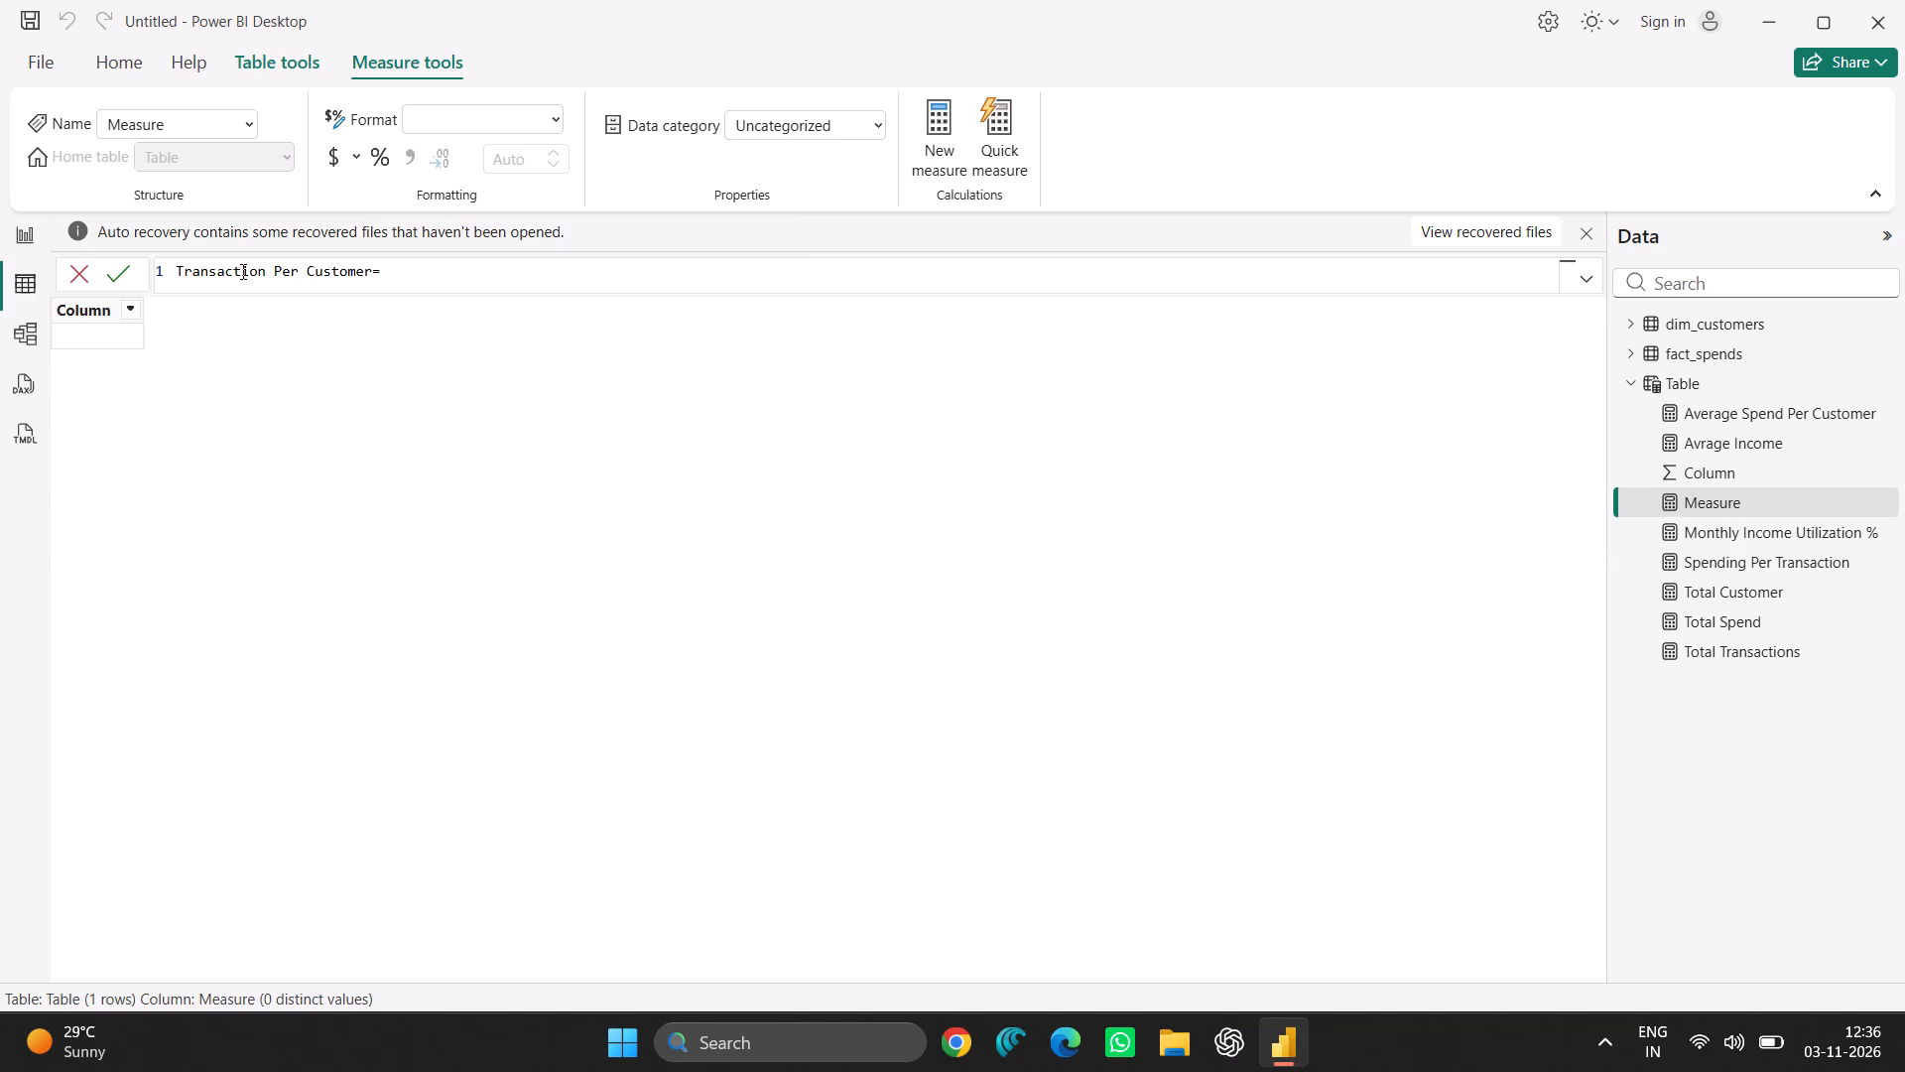
key(Left)
key(Left)
key(Left)
key(Right)
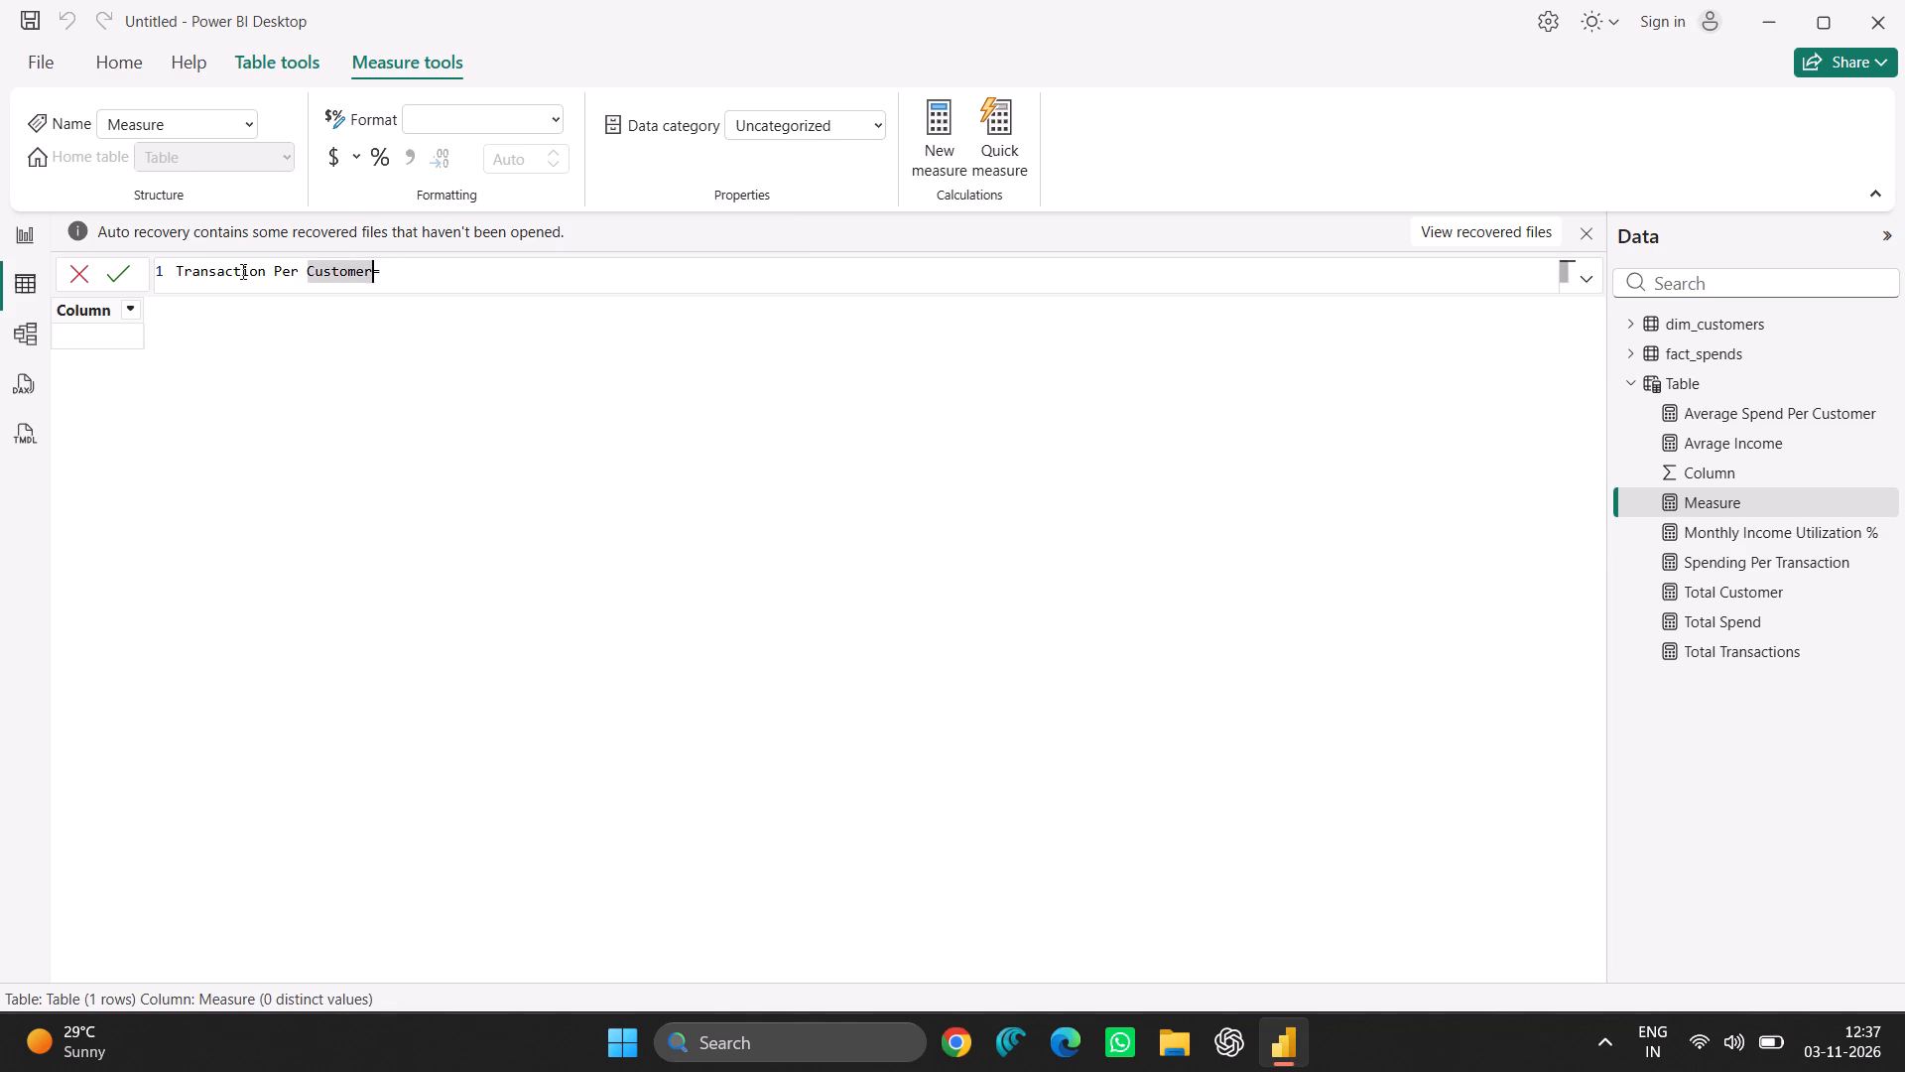
key(space)
Define Transaction Per Customer as DIVIDE([Total Transactions],[Total Customer],0) and commit the measure.
key(Right)
key(Right)
text(Diovi)
key(BackSpace)
key(BackSpace)
key(BackSpace)
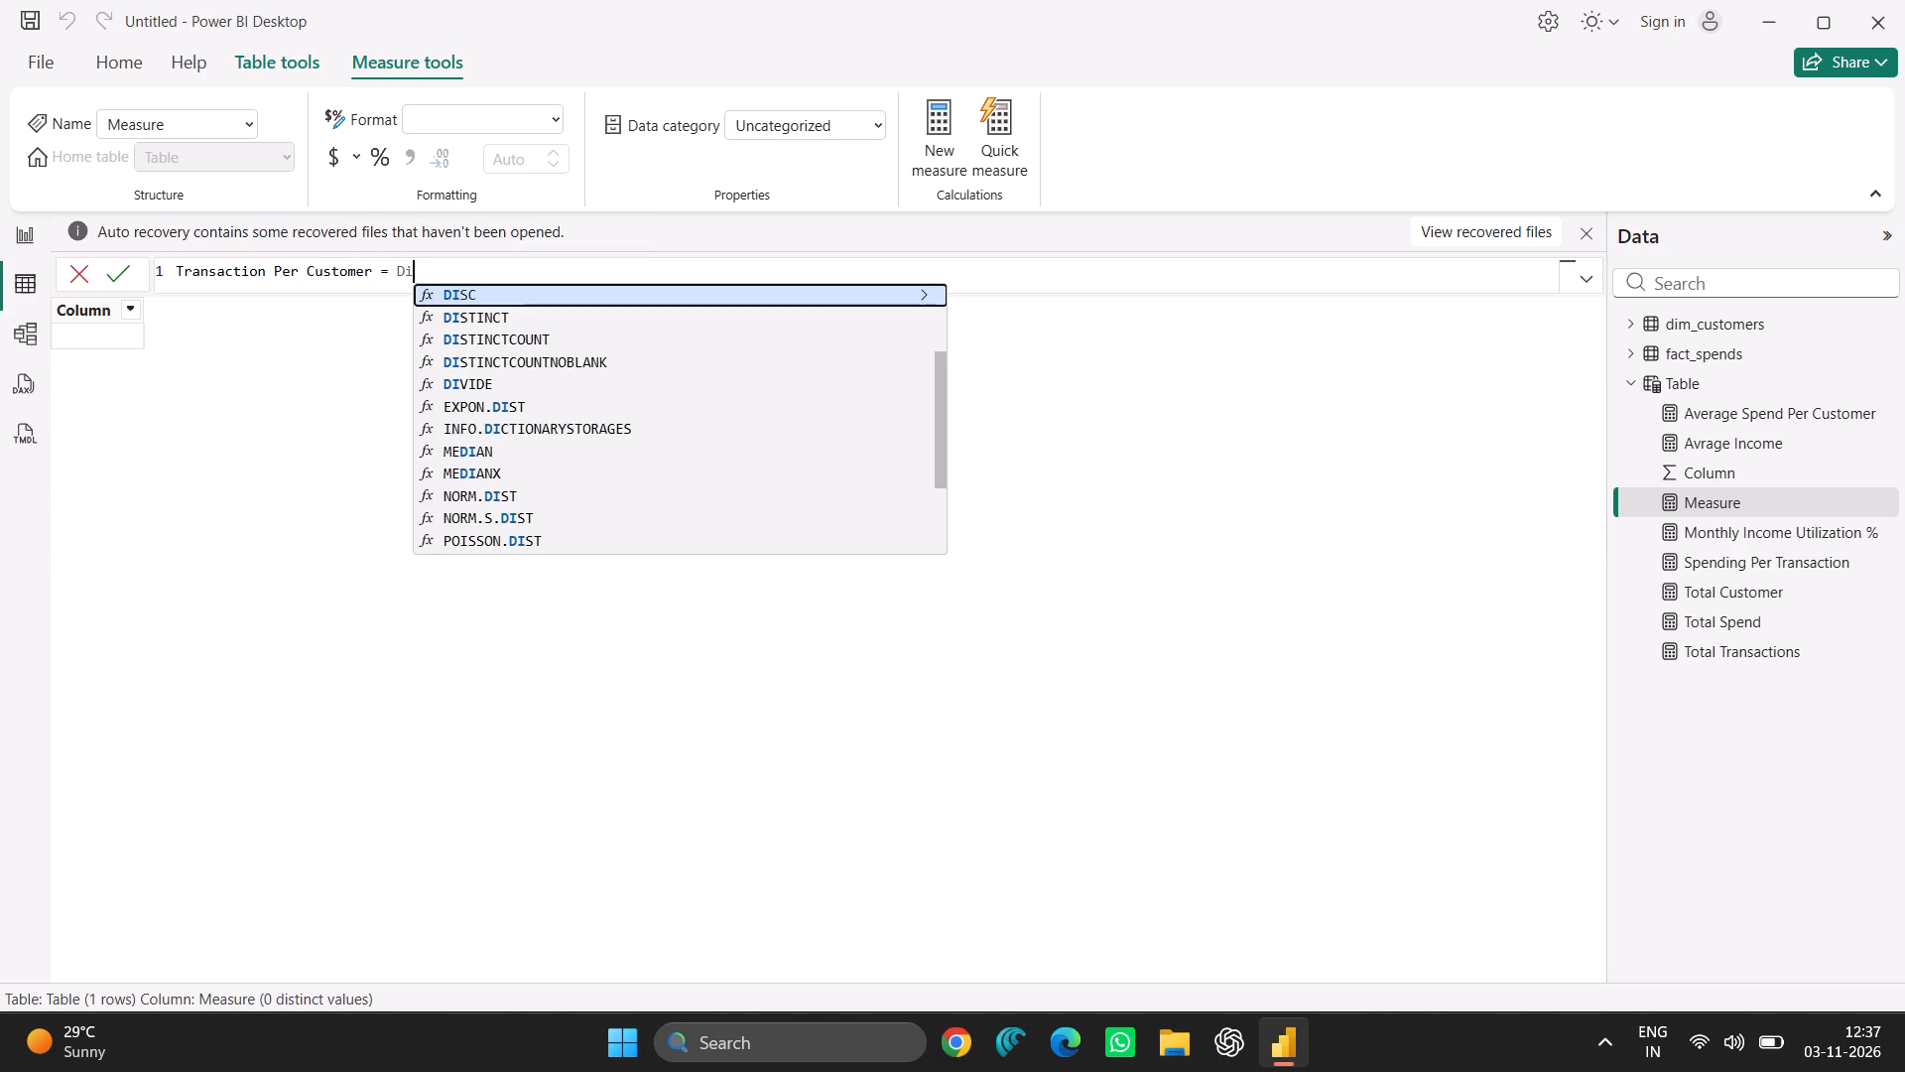
key(v)
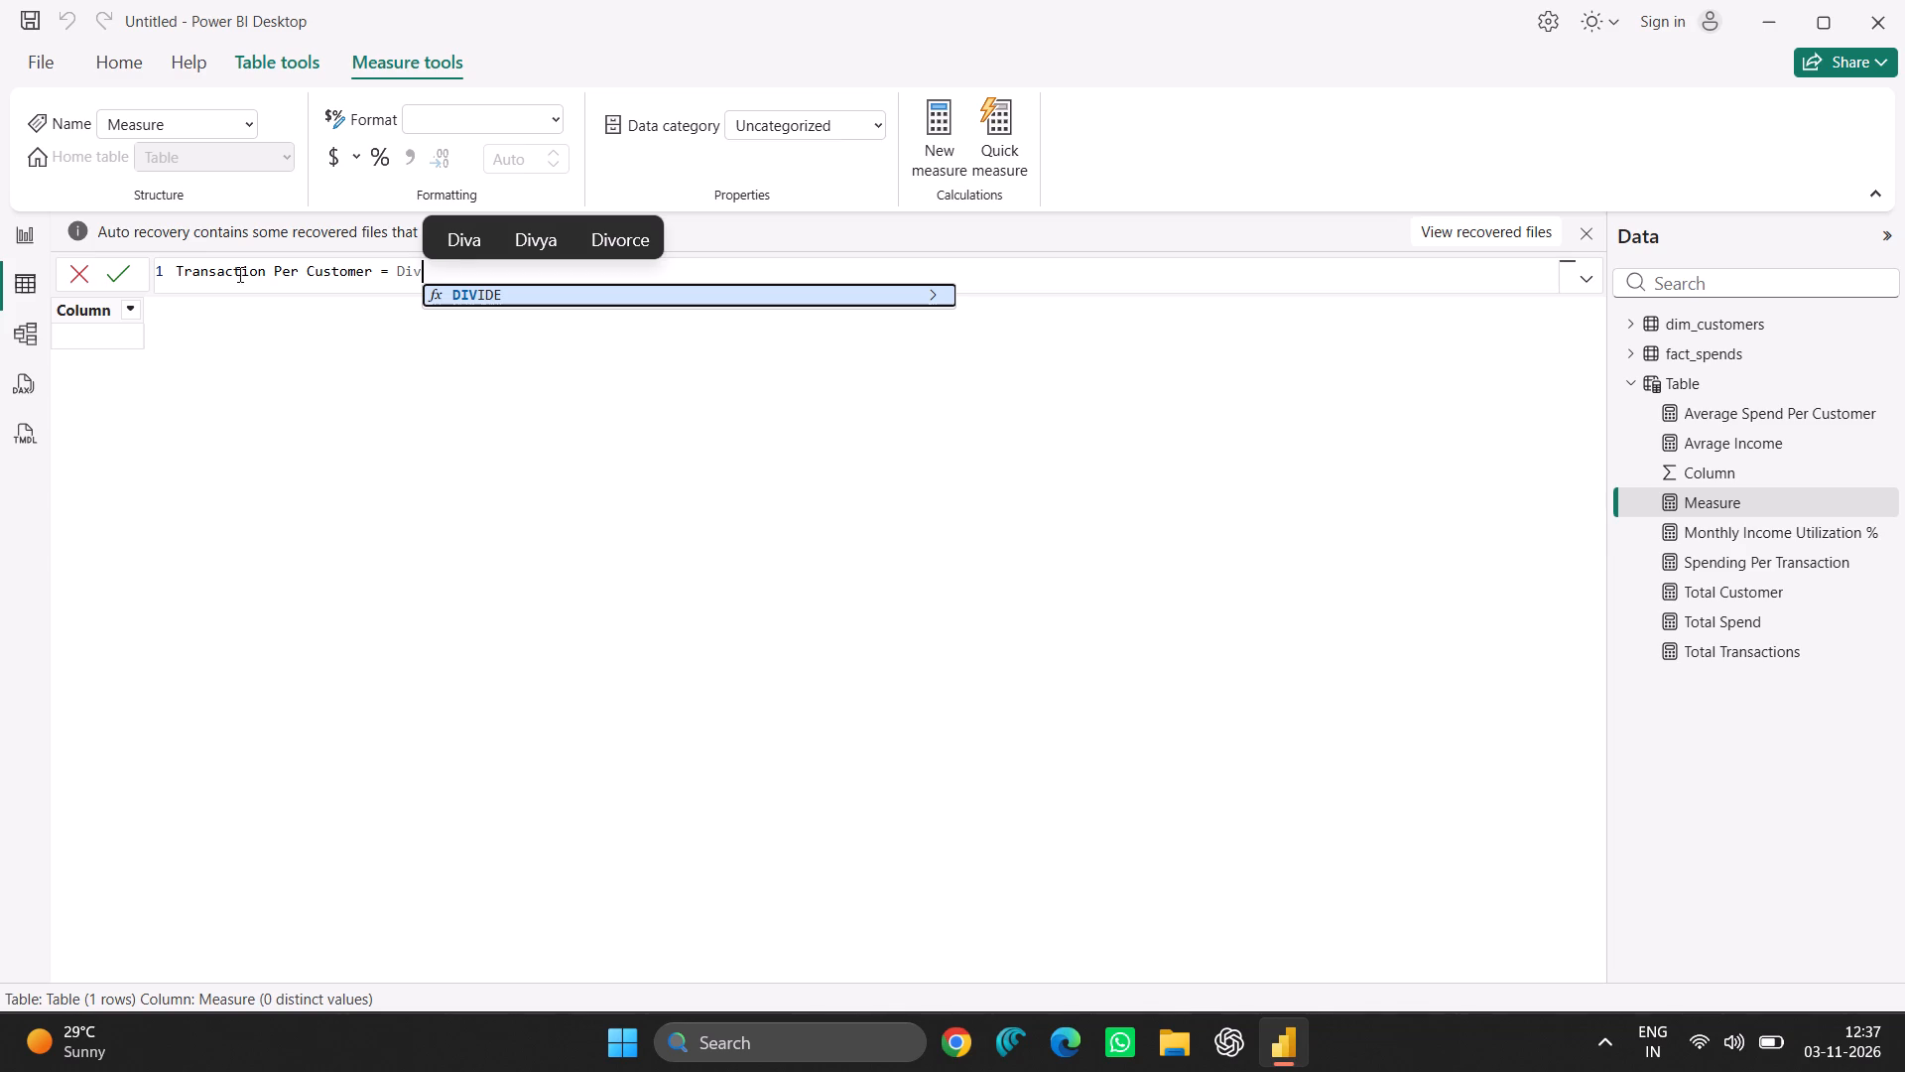
click(462, 297)
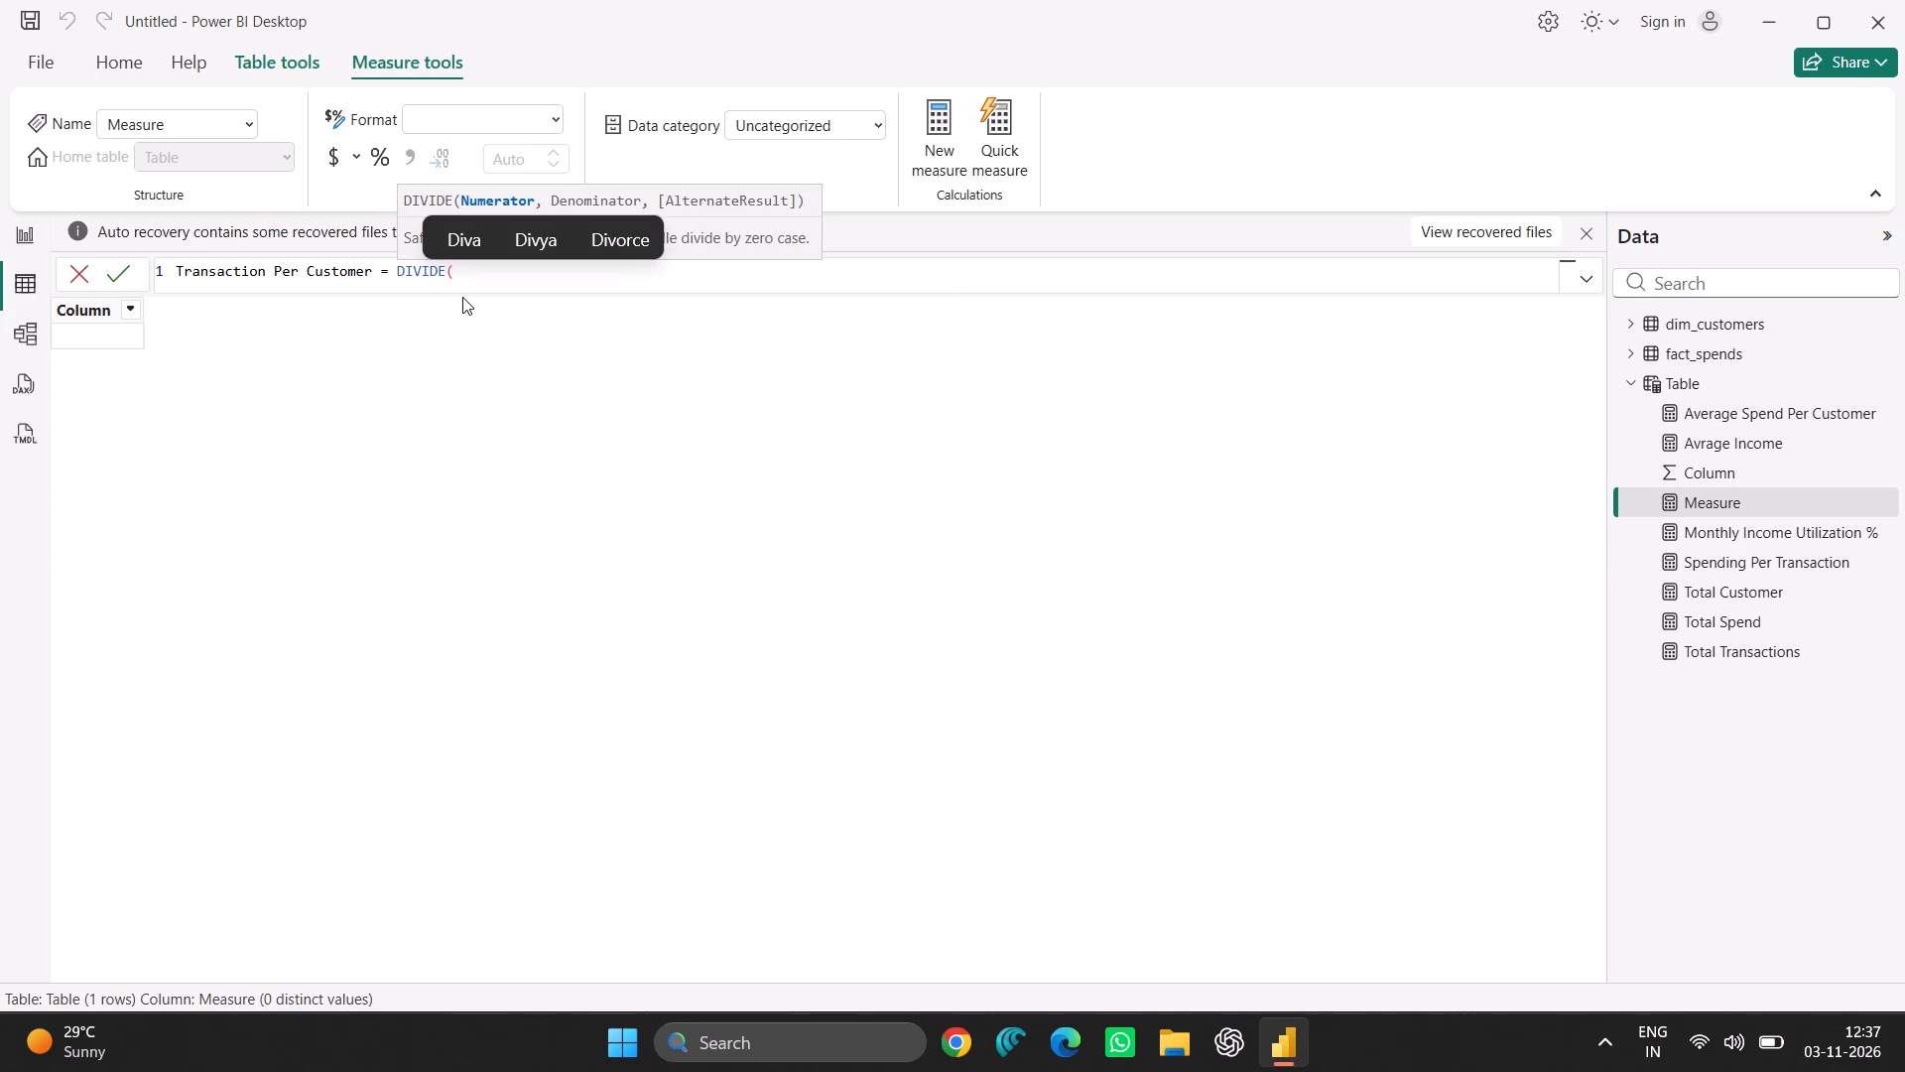
text(tot)
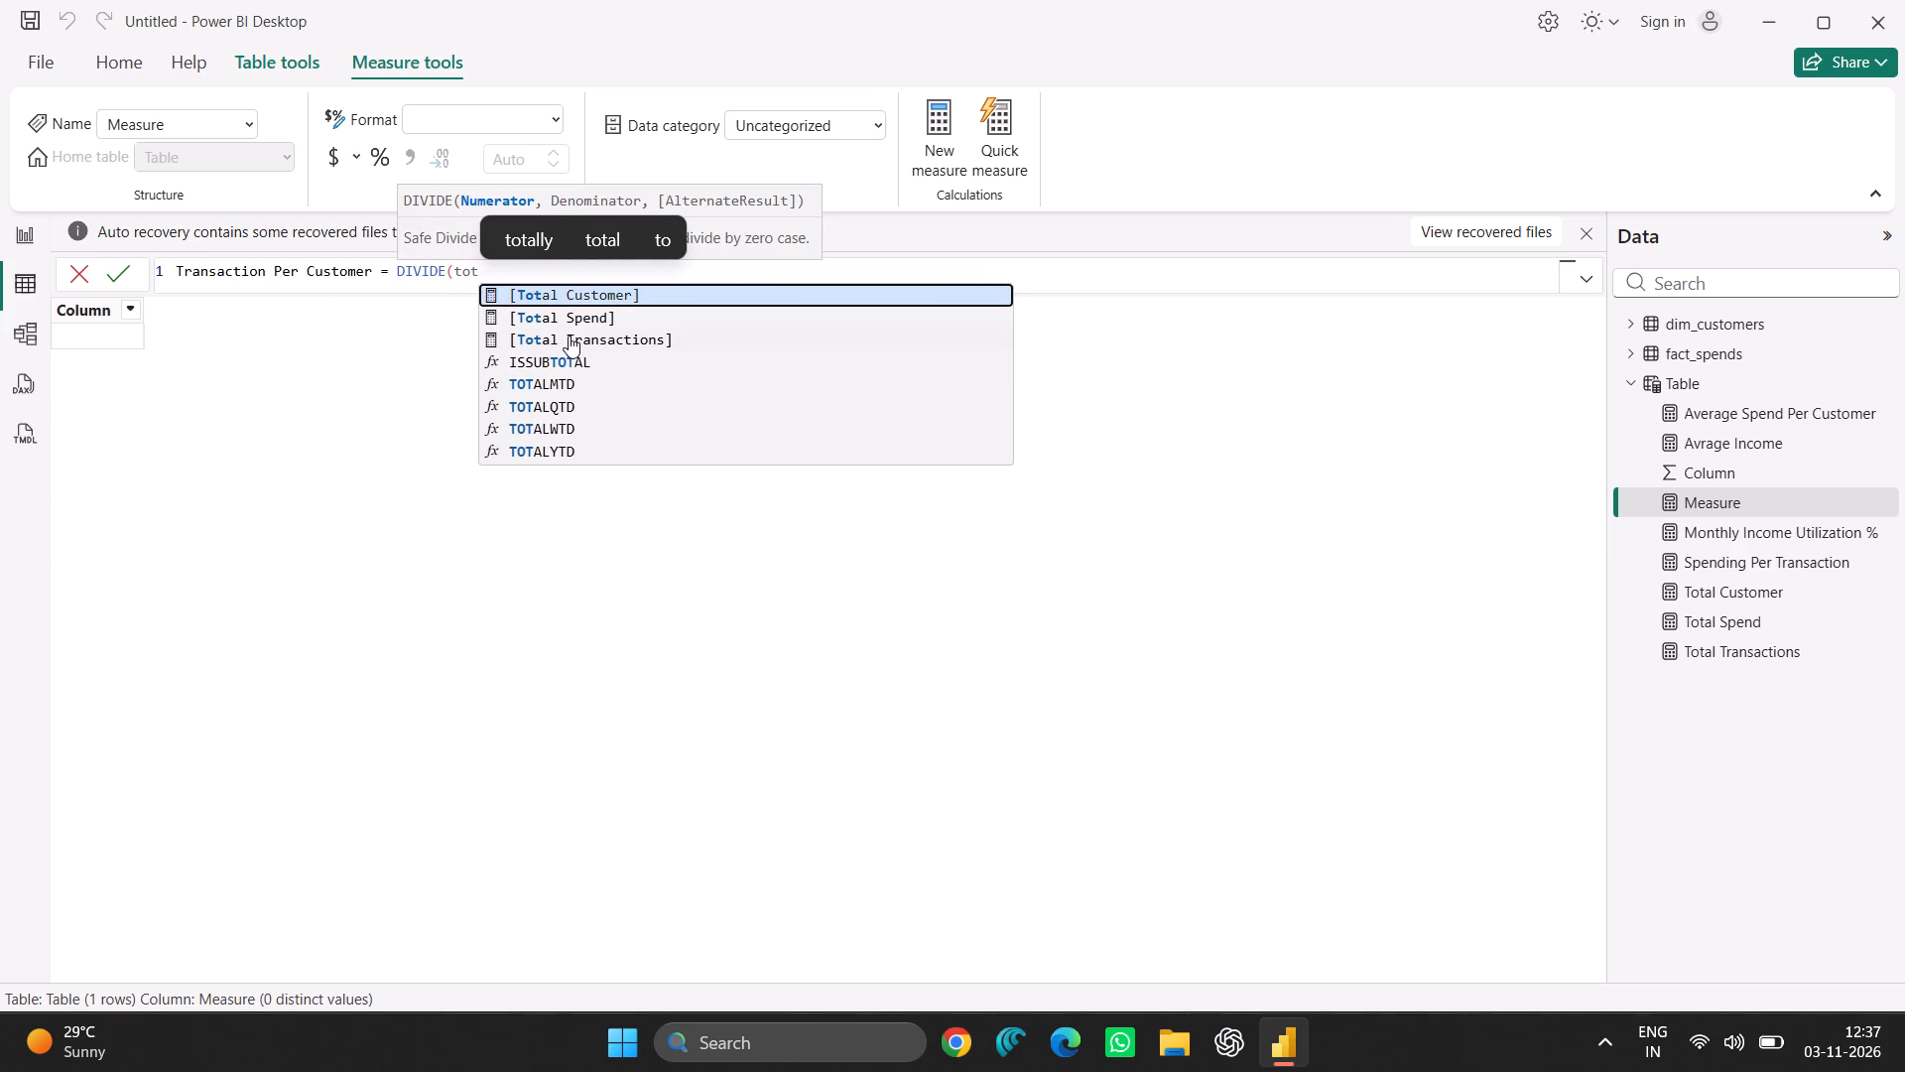
click(569, 335)
key(comma)
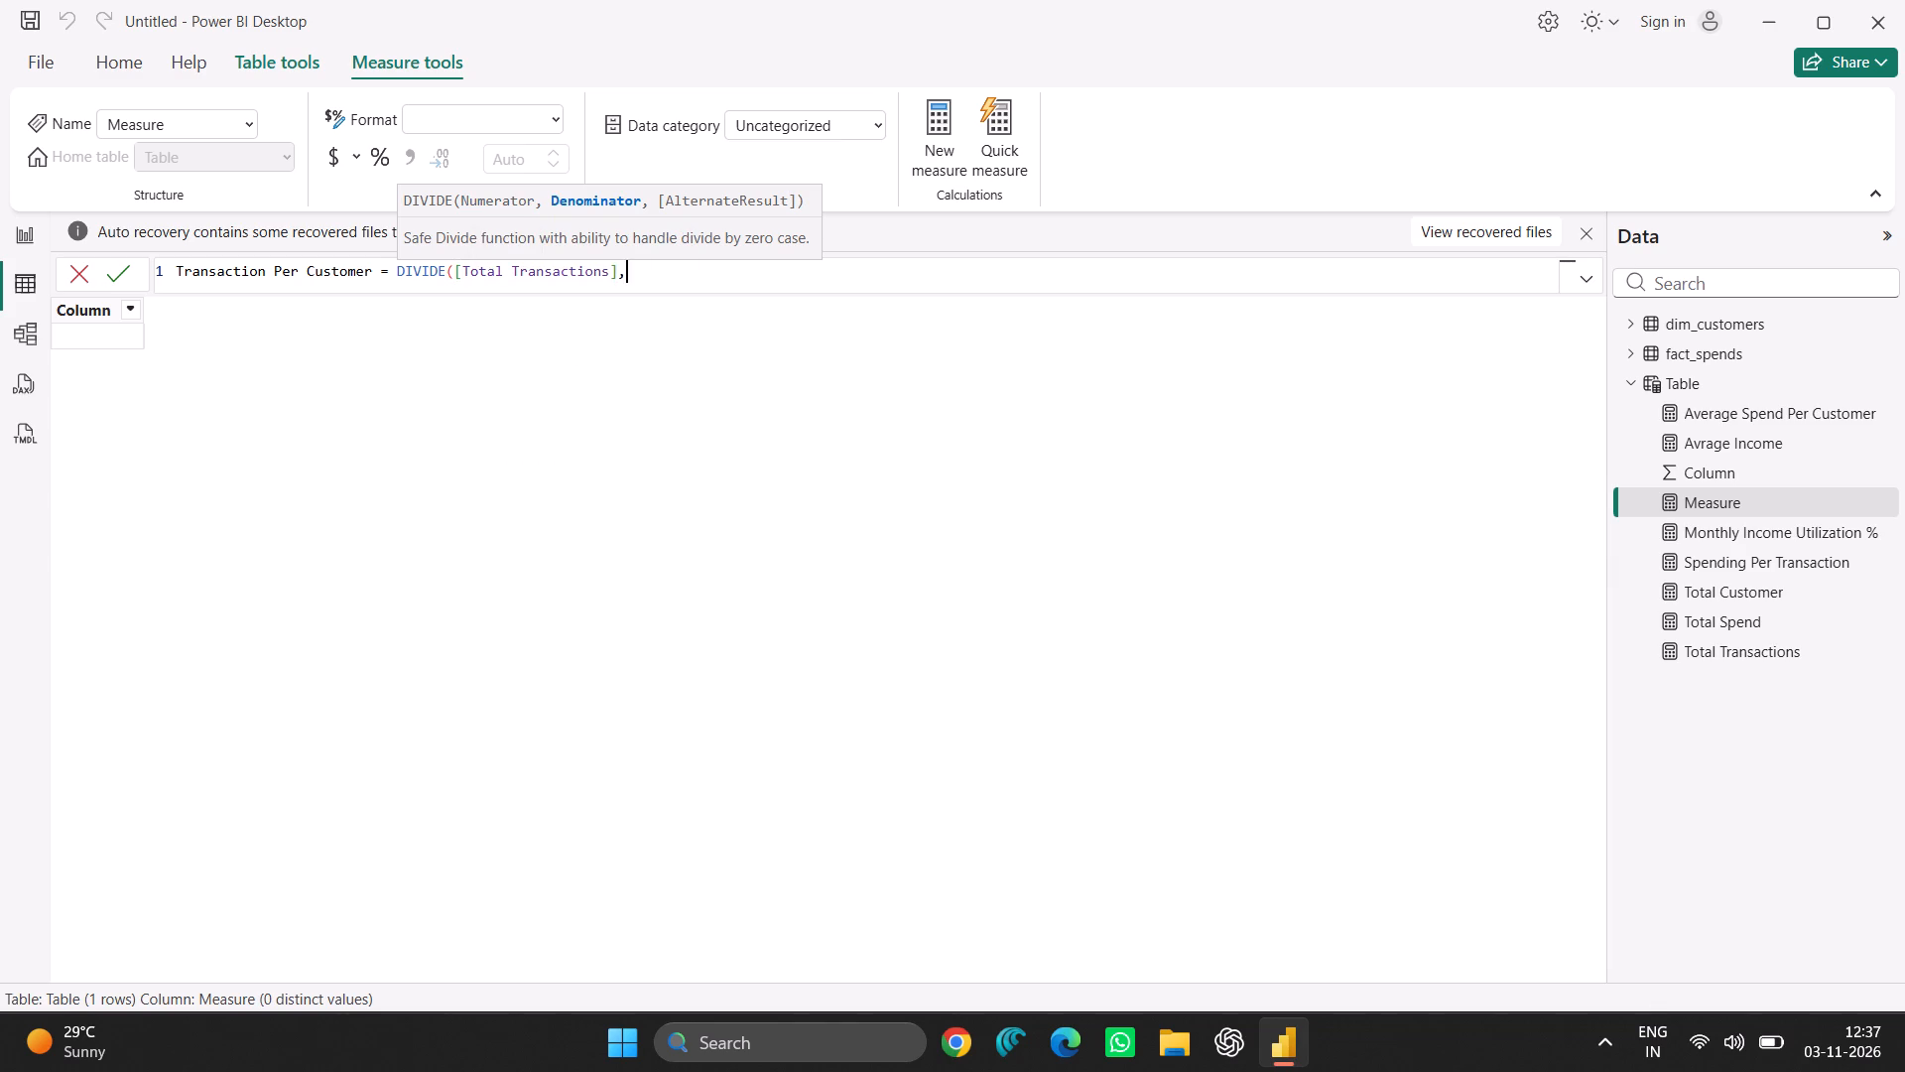
text(total)
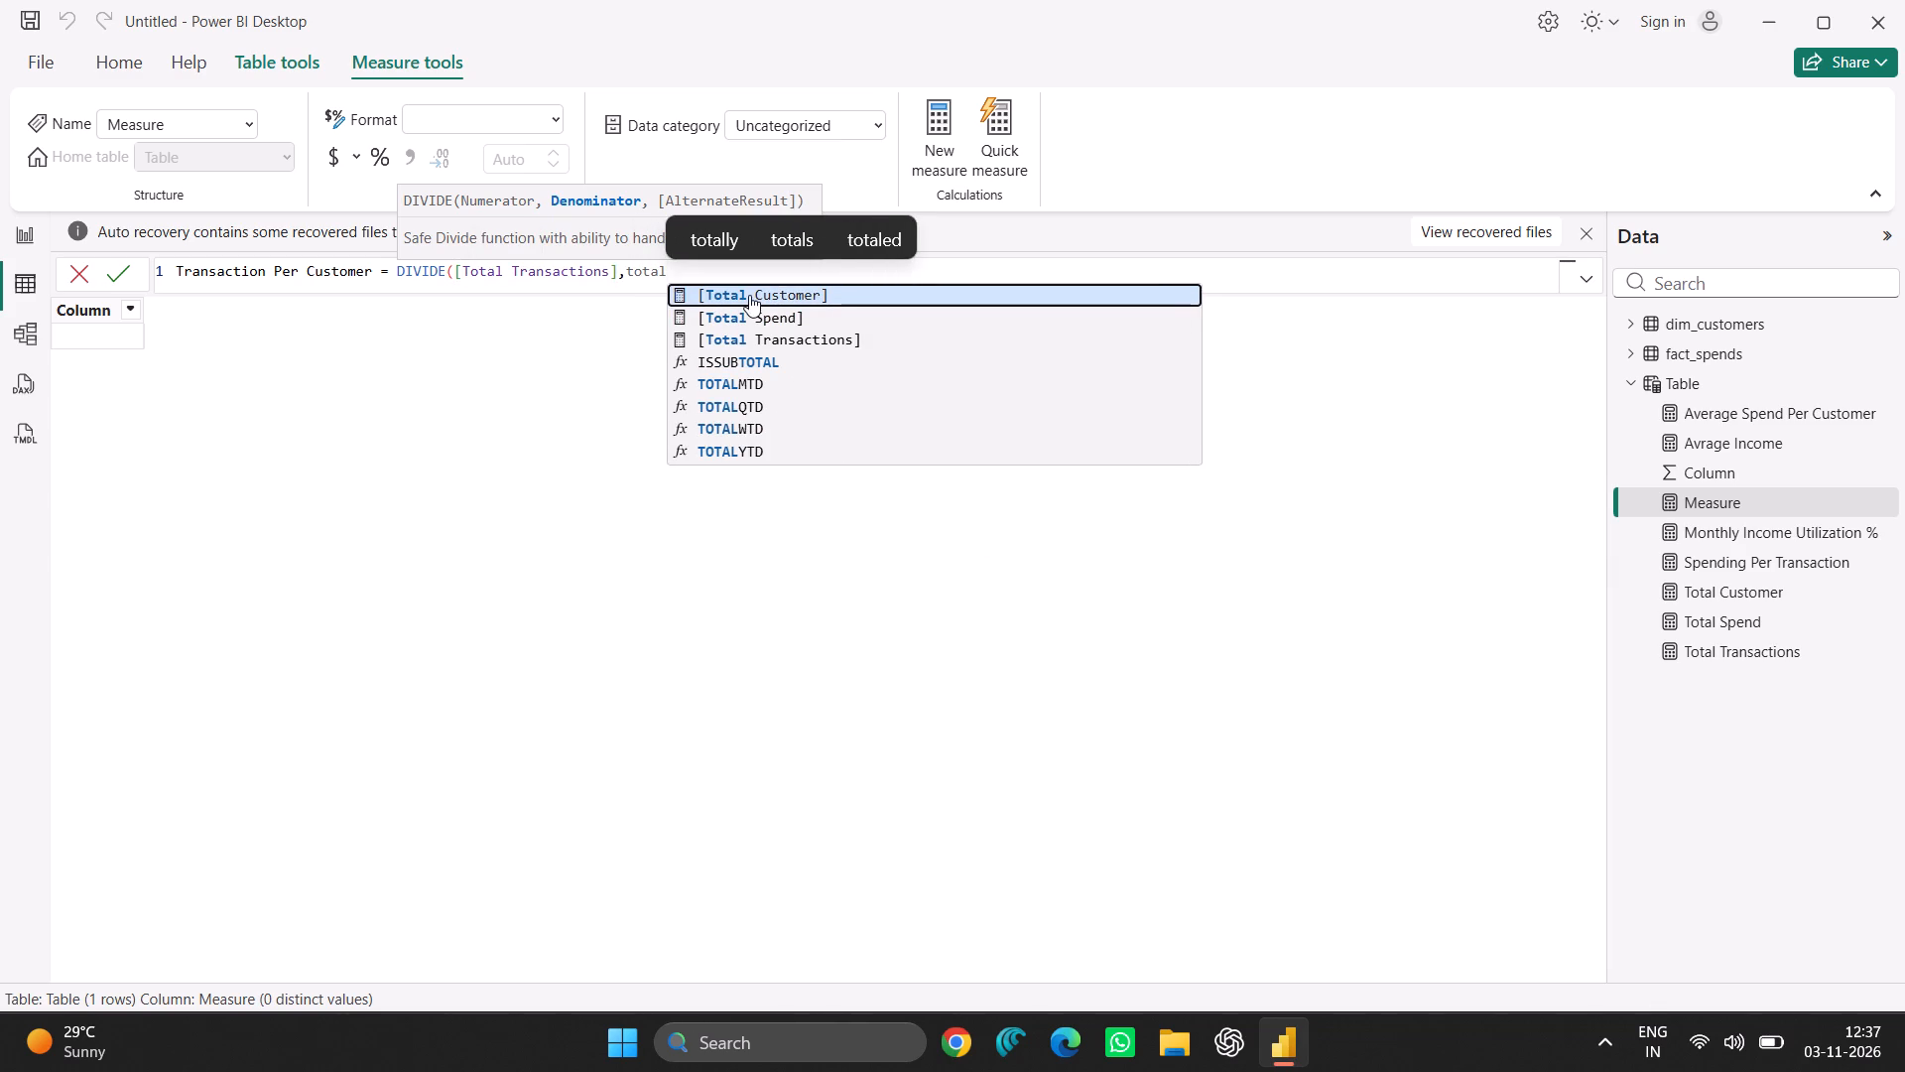
click(749, 292)
text(,0))
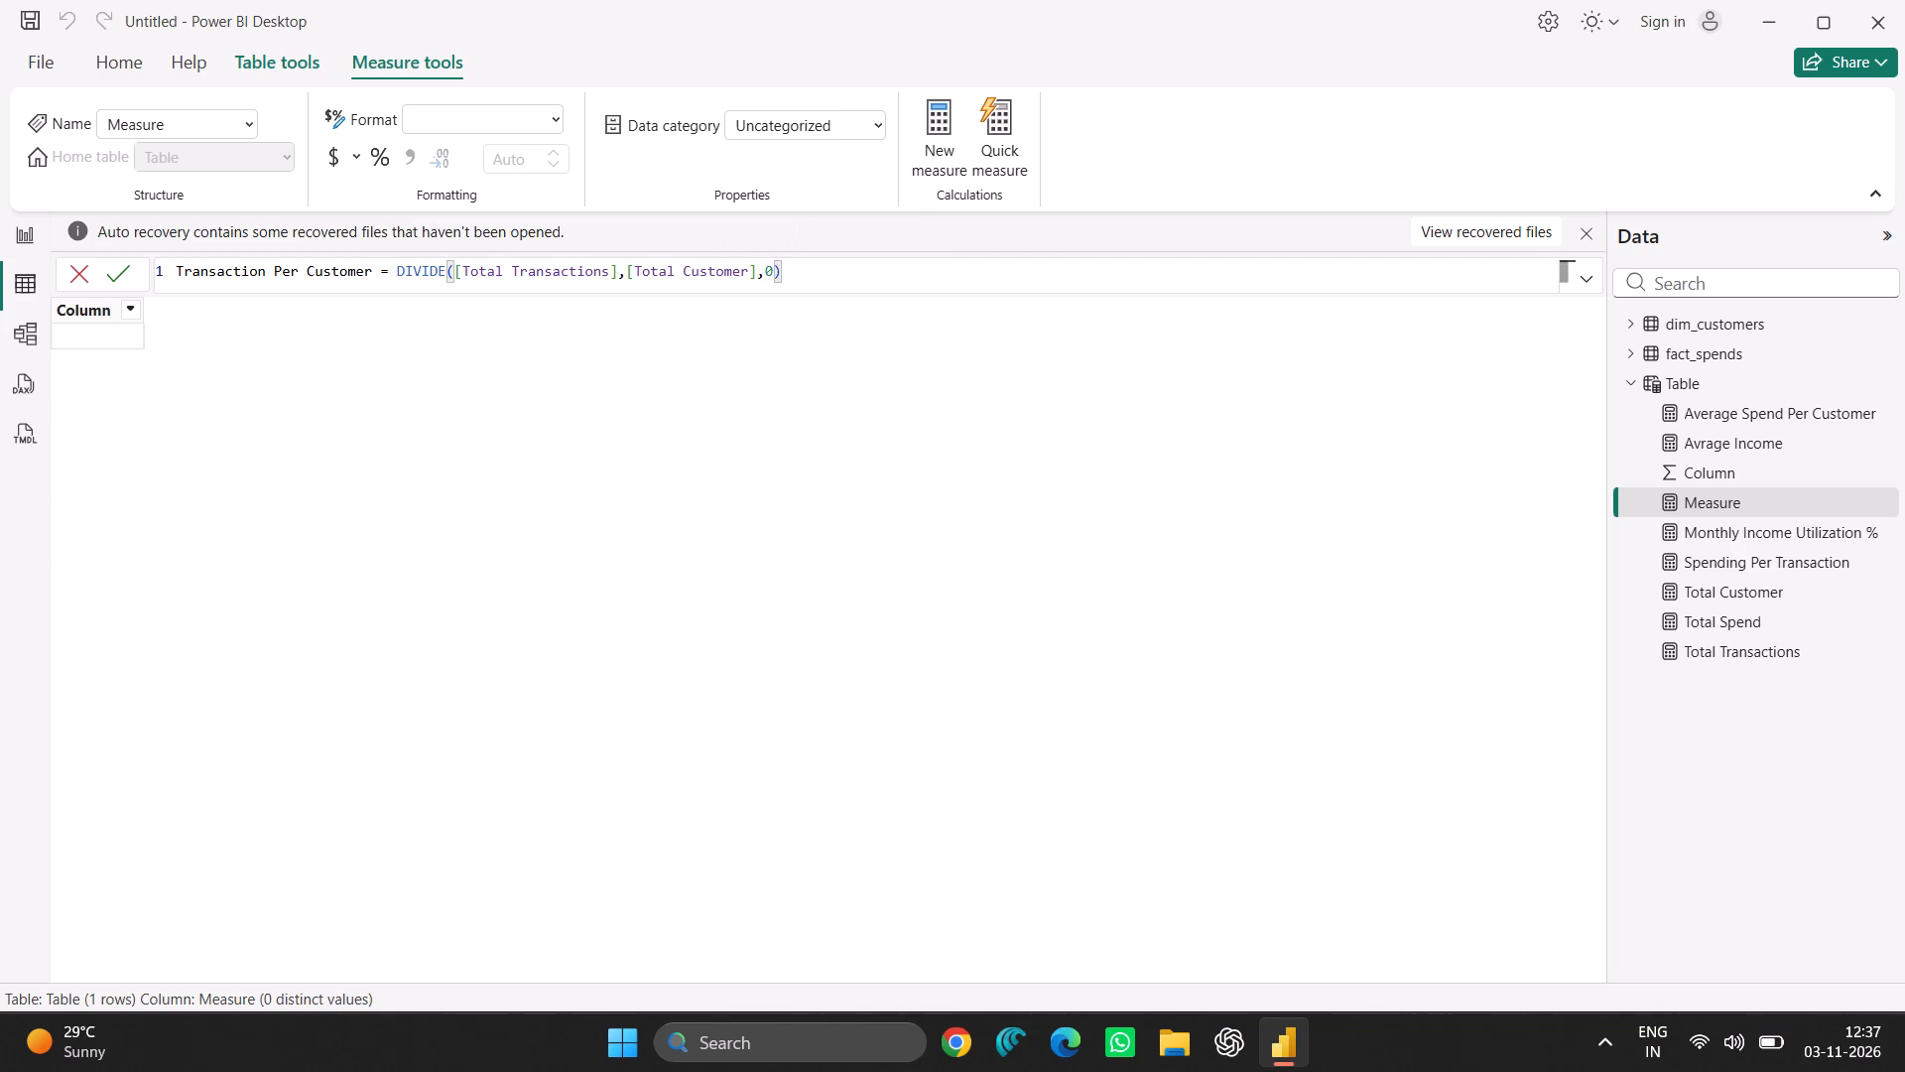
key(Return)
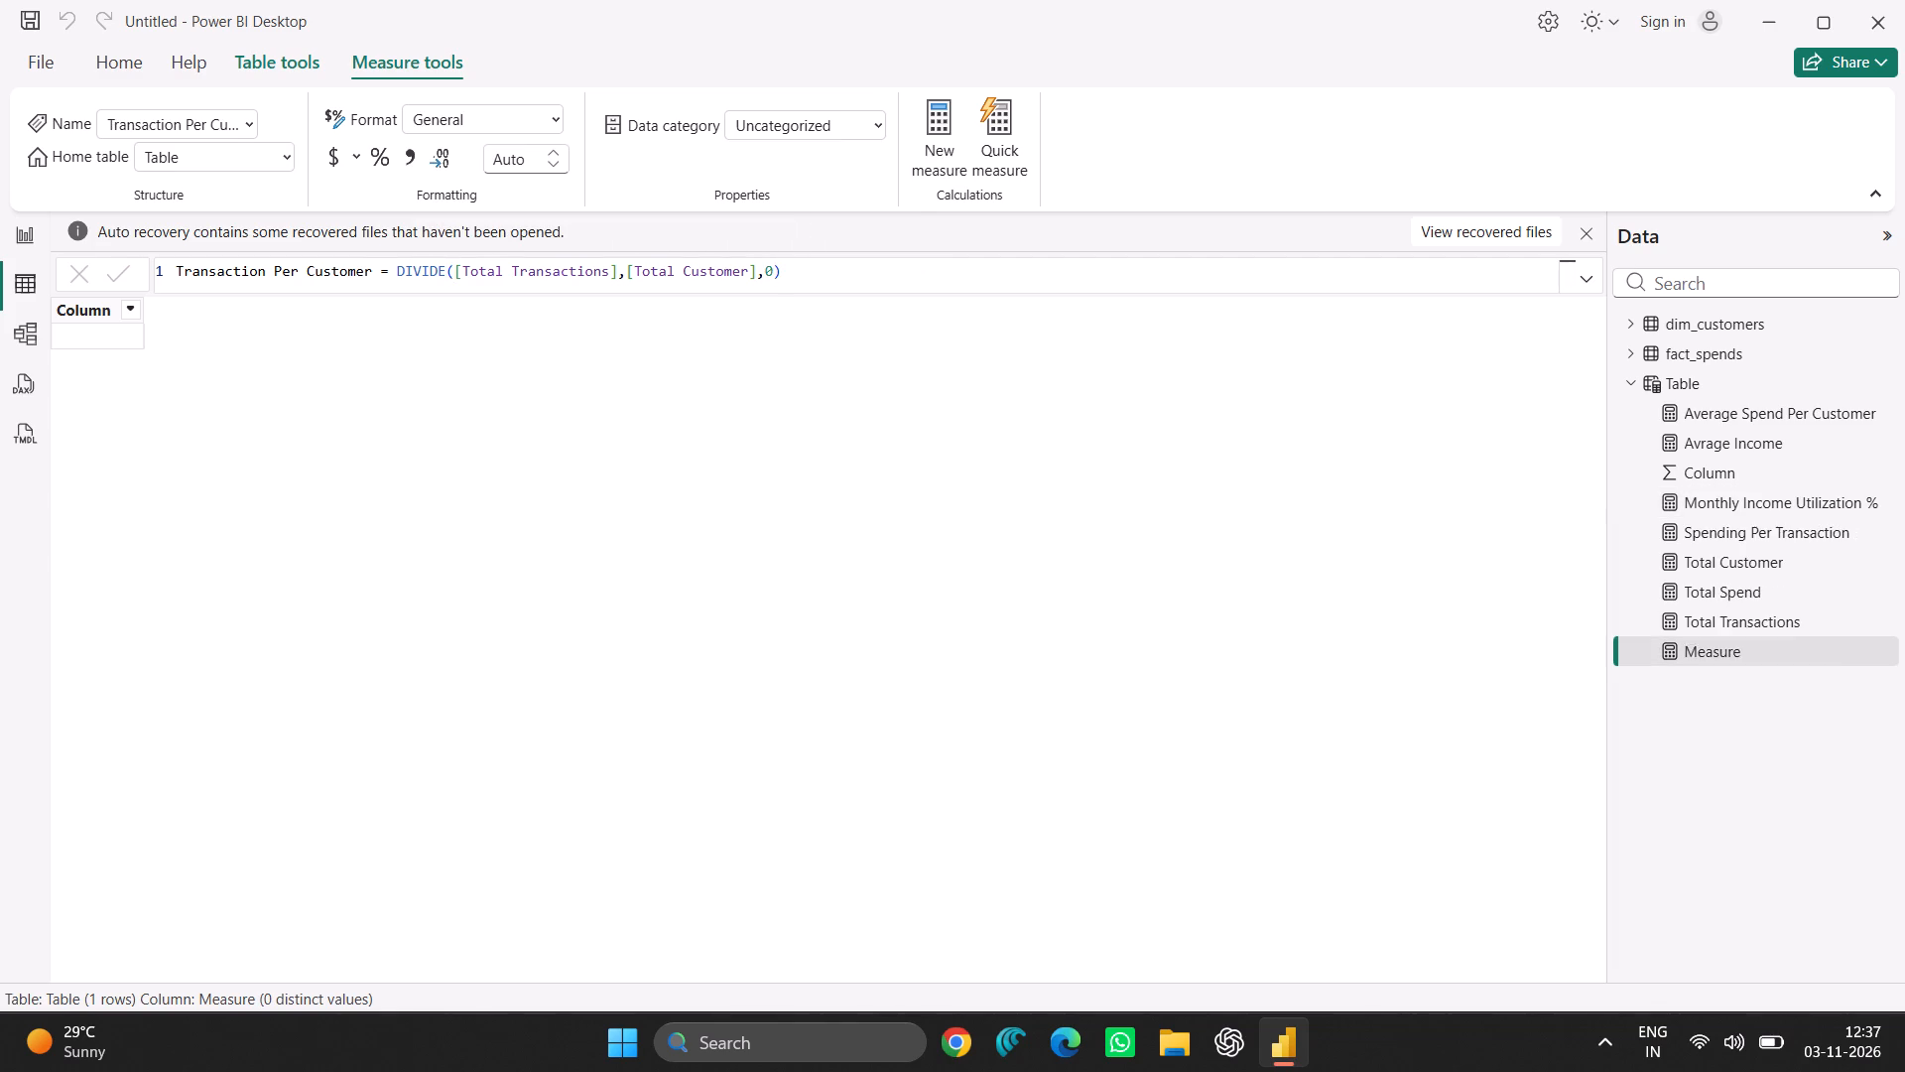
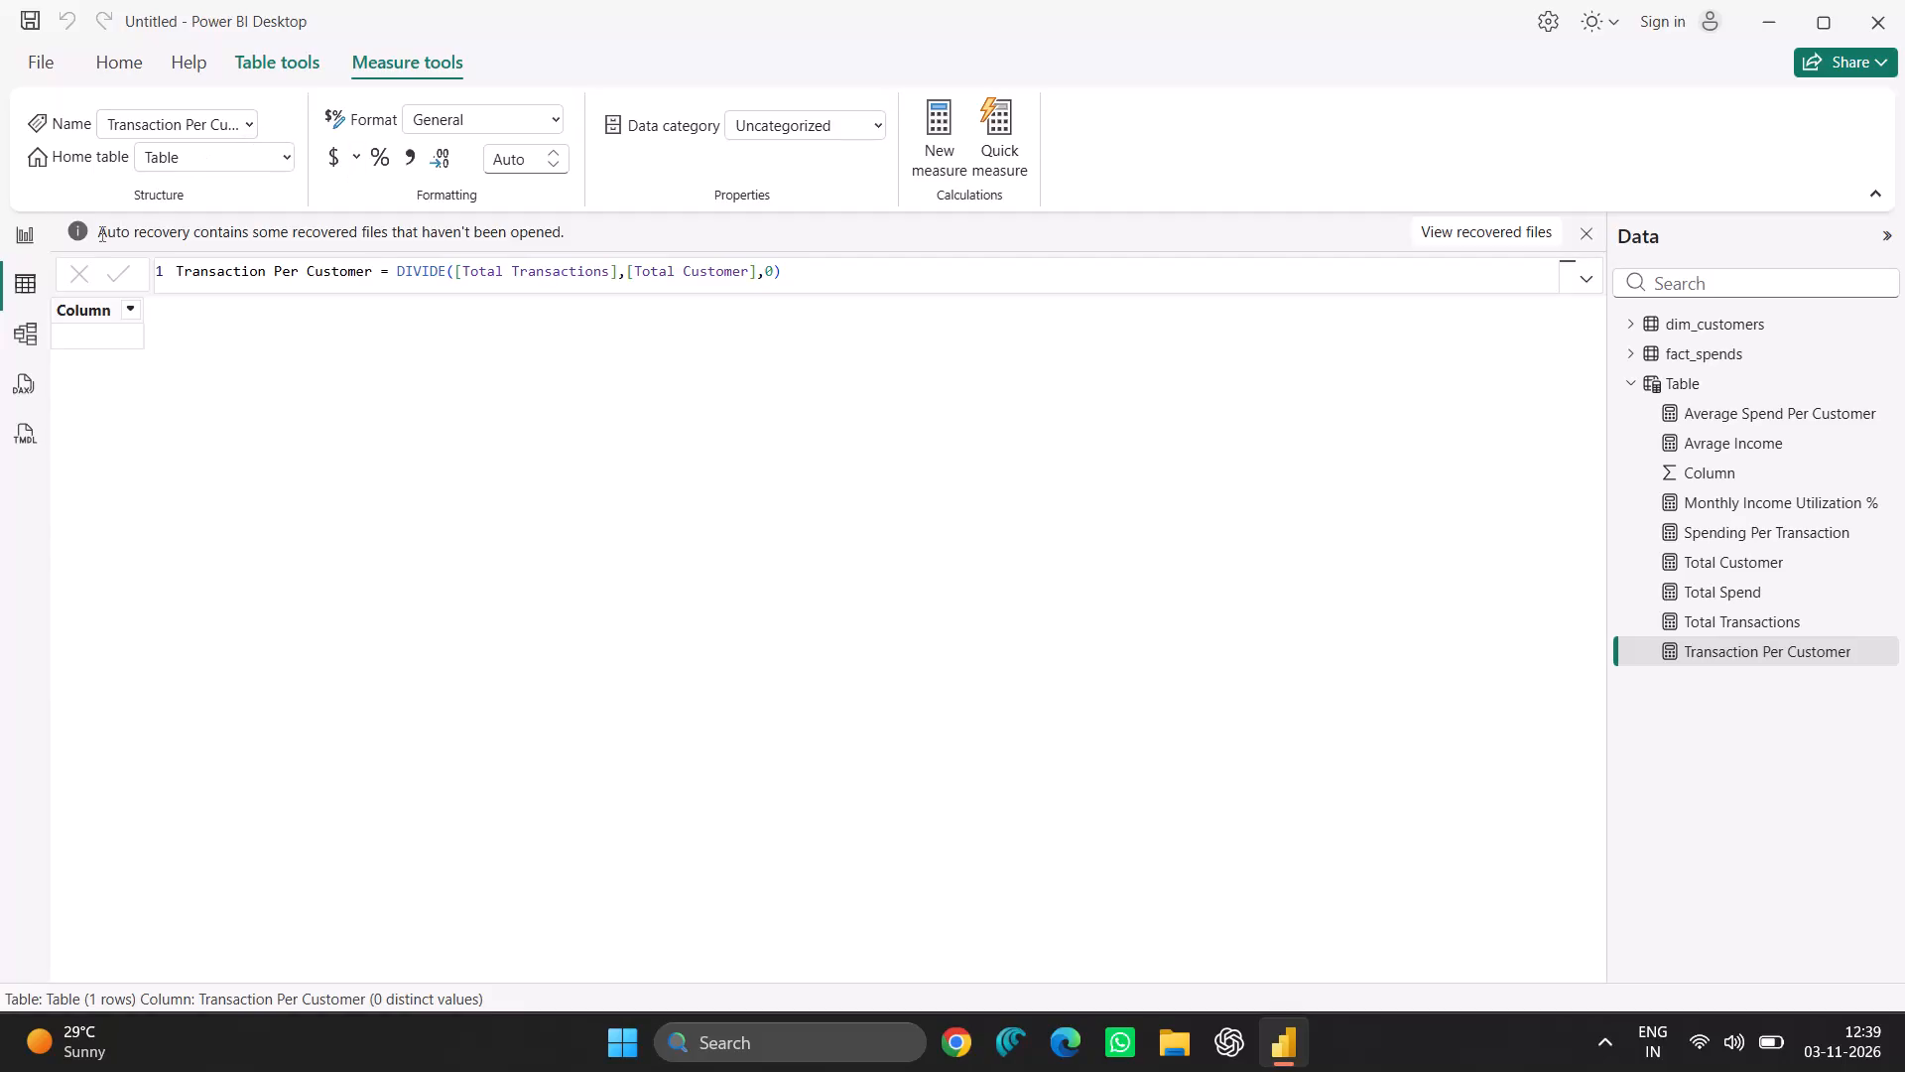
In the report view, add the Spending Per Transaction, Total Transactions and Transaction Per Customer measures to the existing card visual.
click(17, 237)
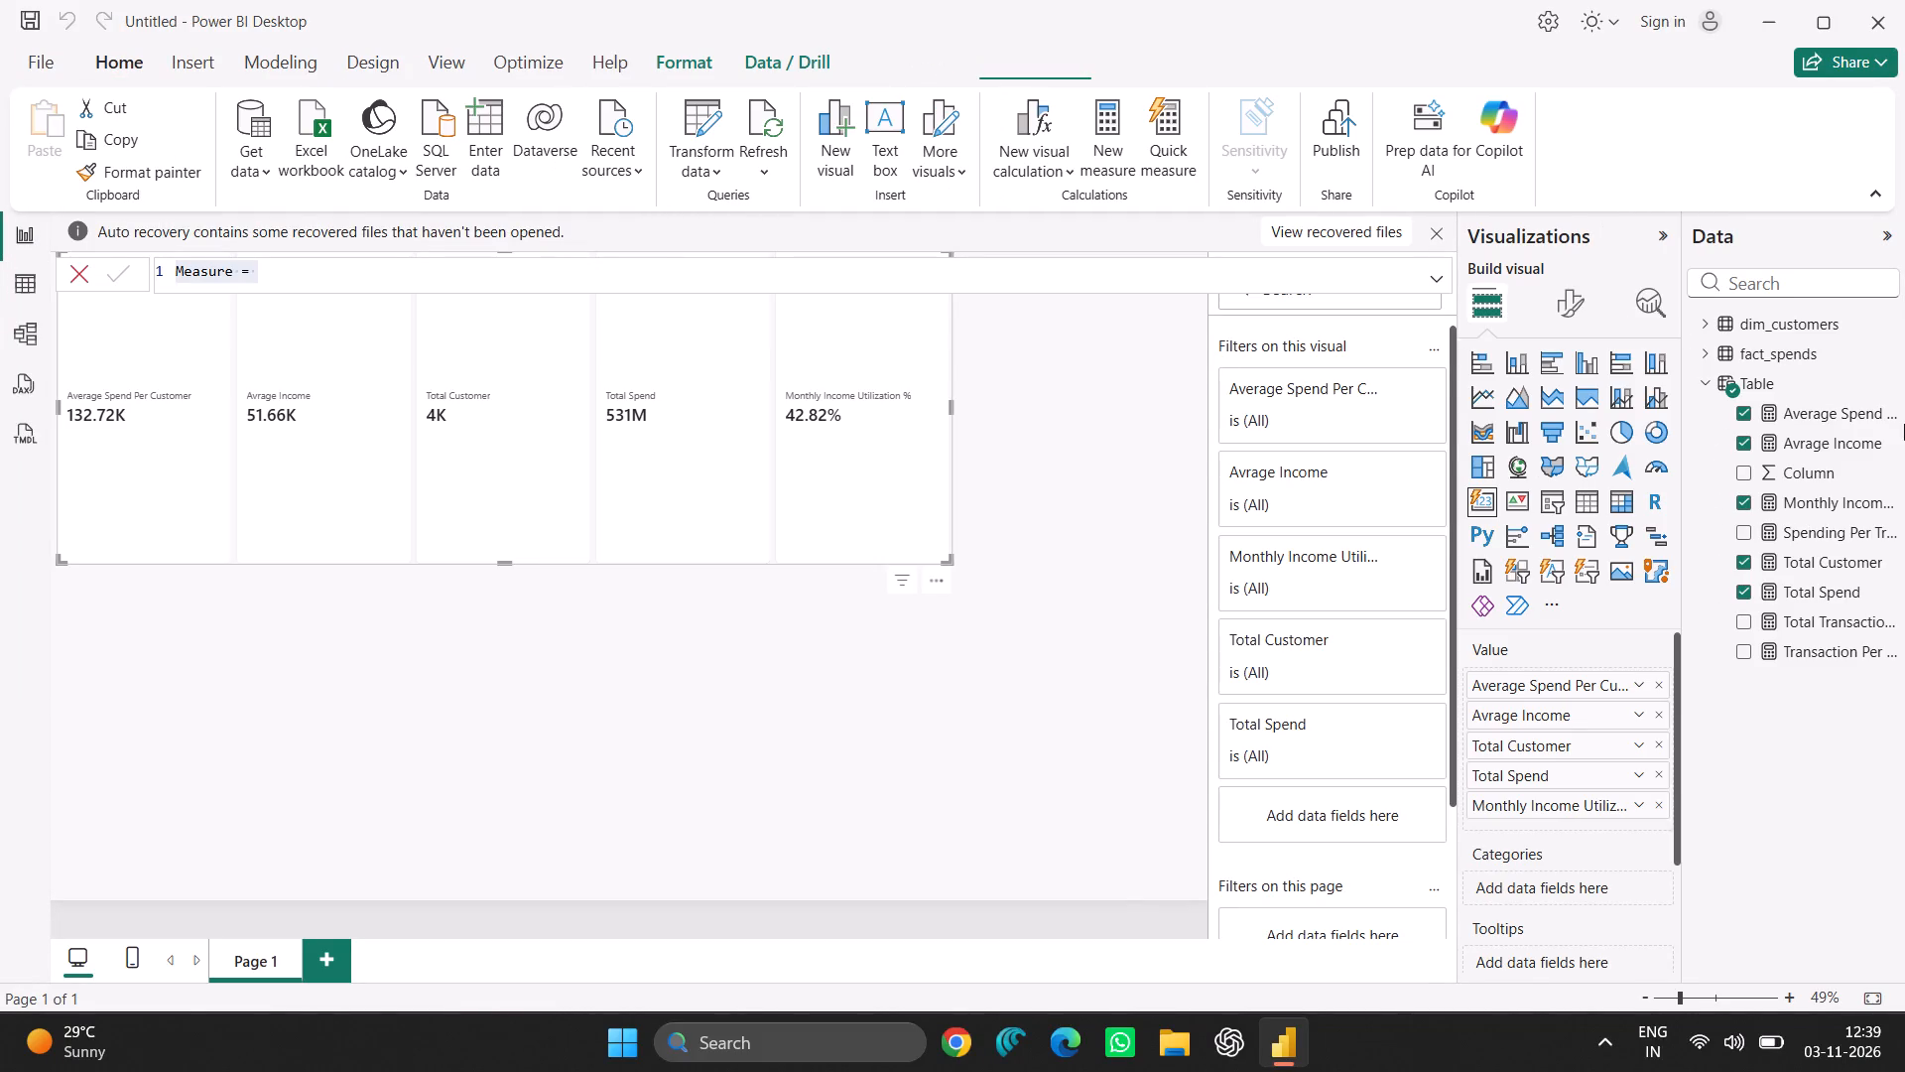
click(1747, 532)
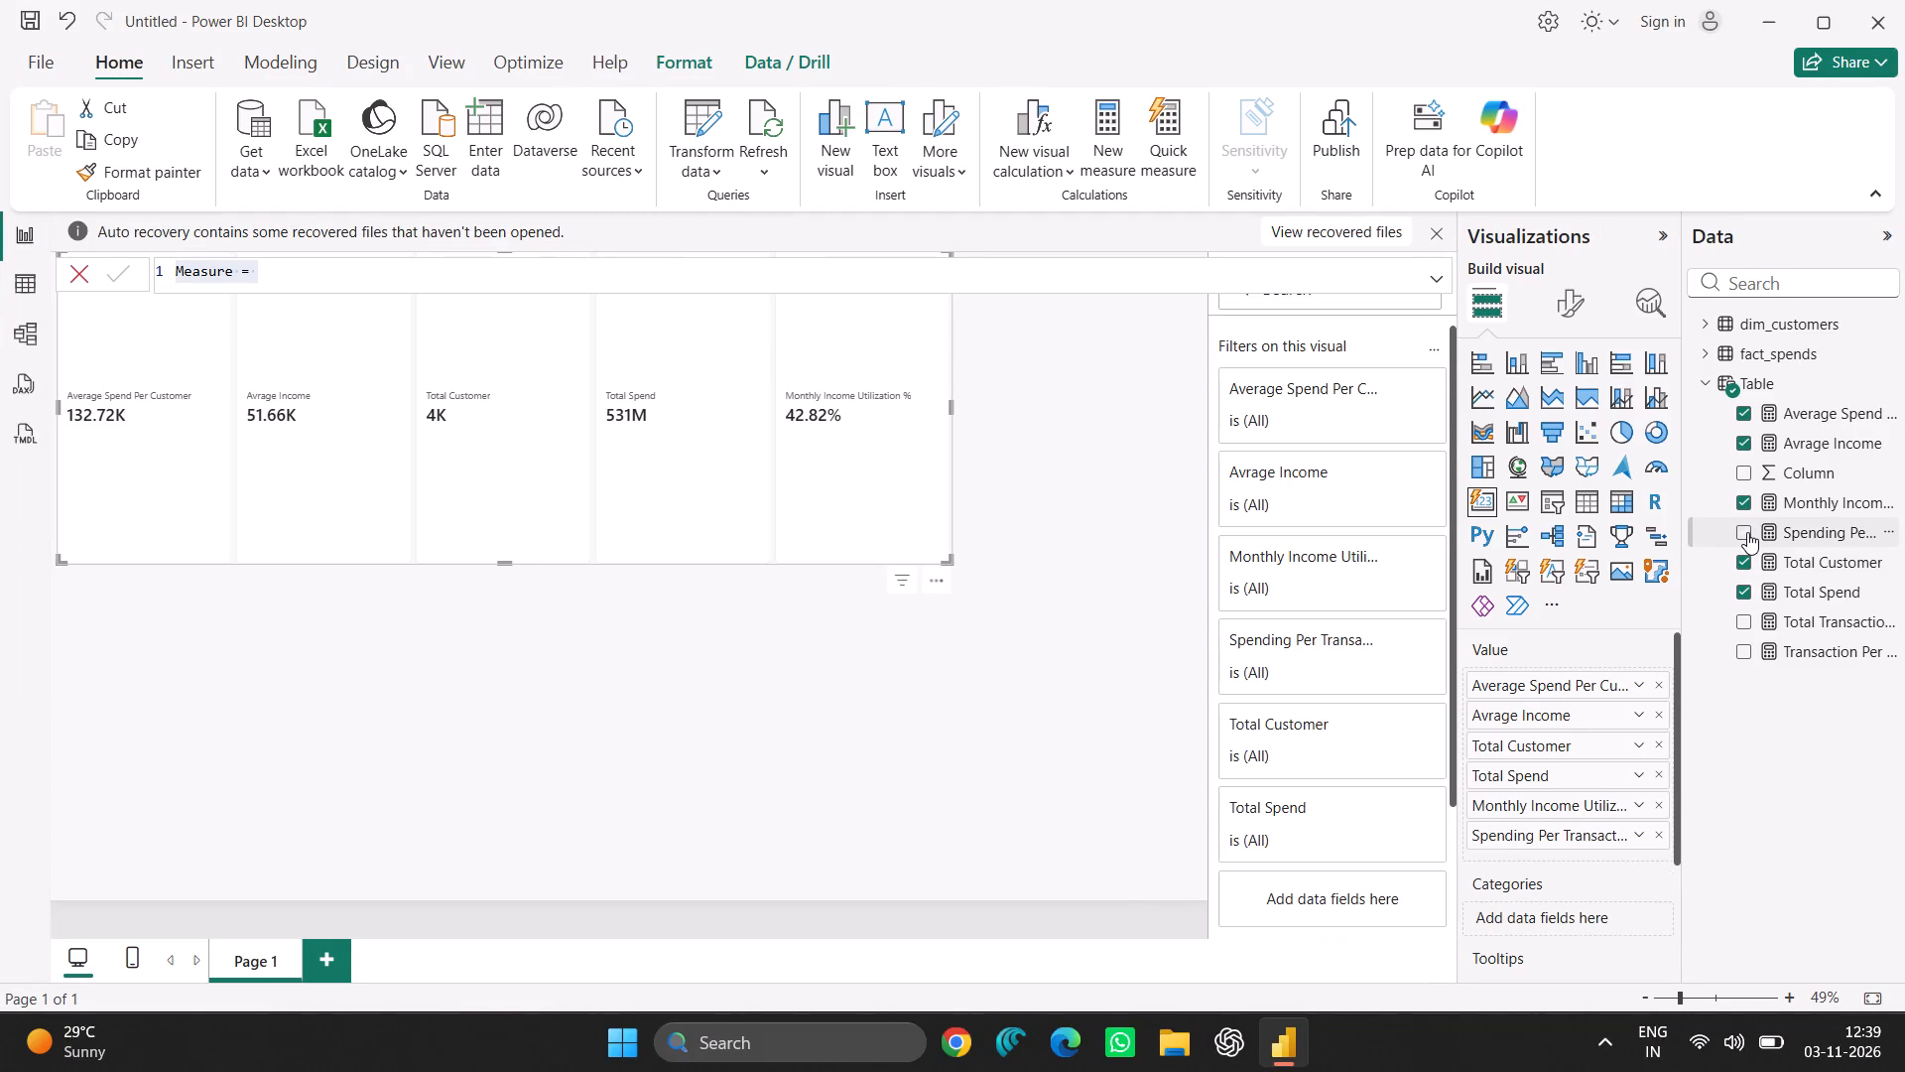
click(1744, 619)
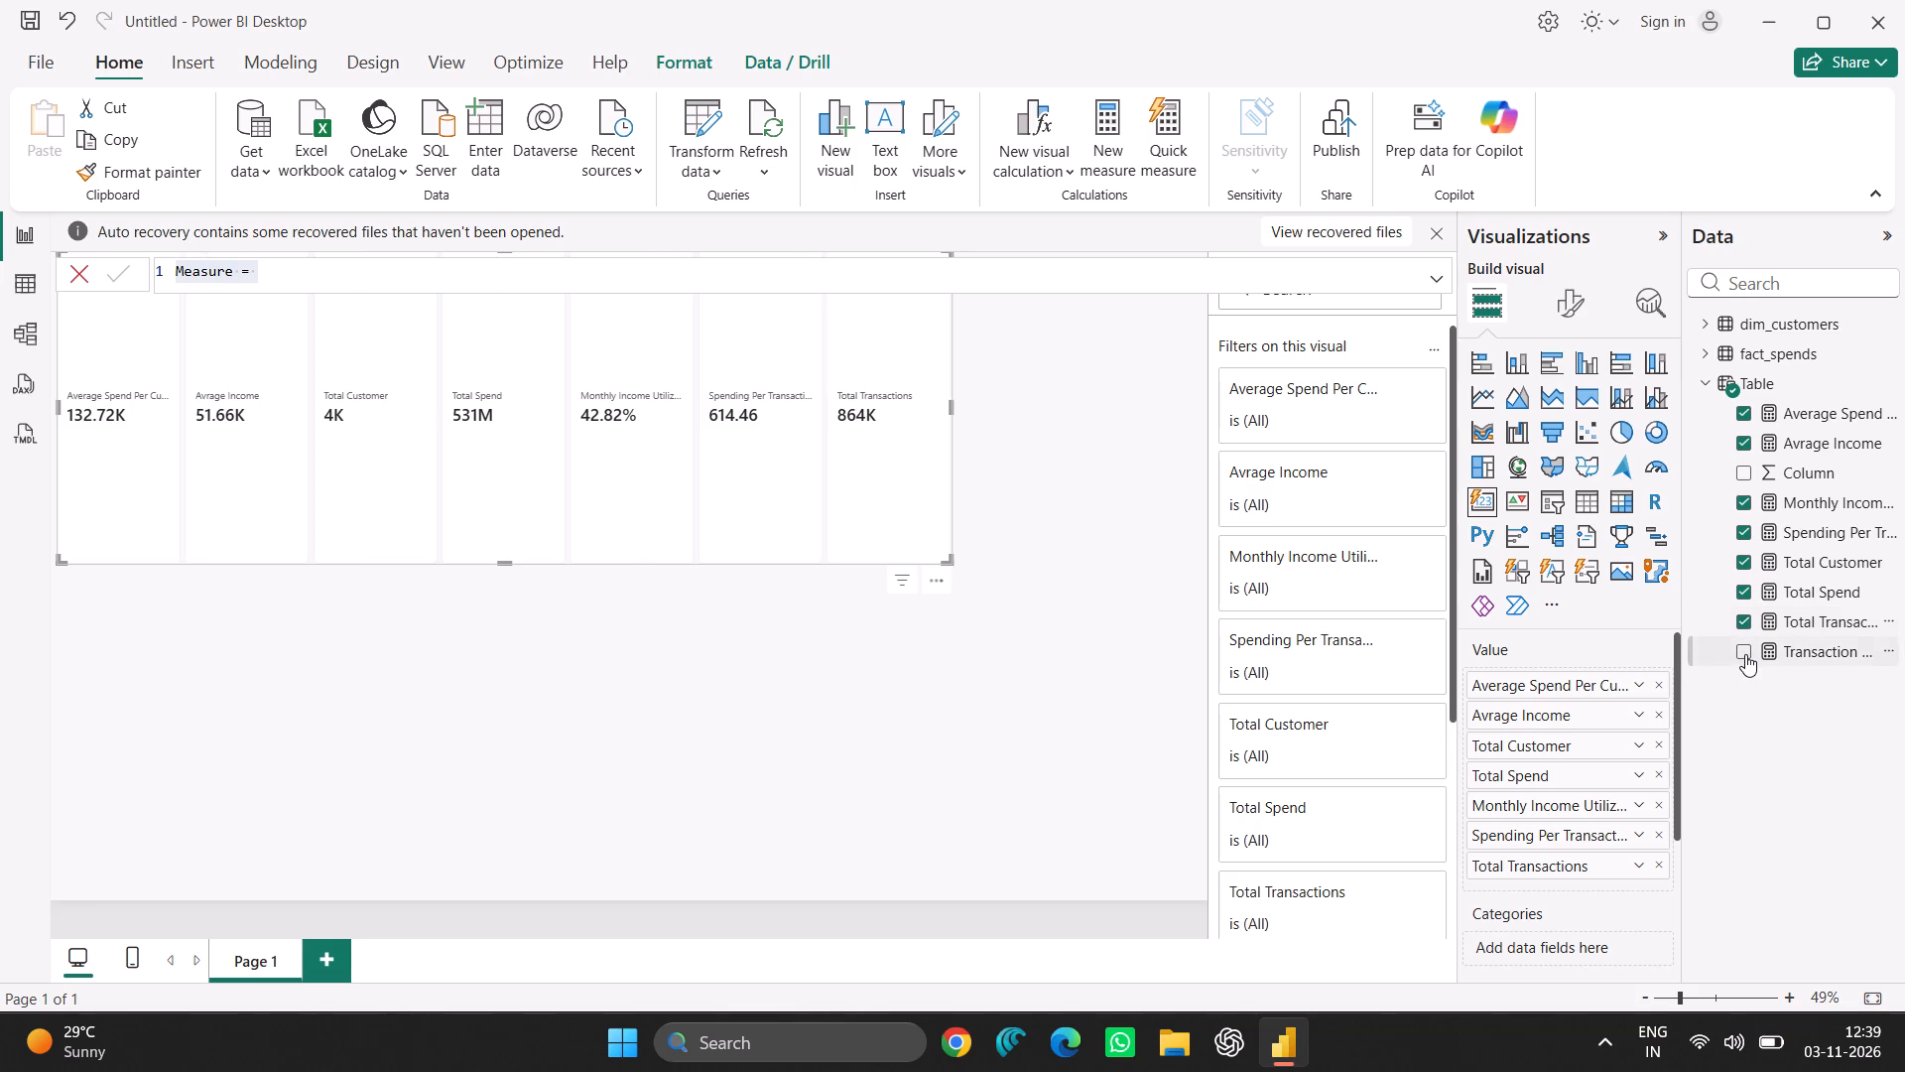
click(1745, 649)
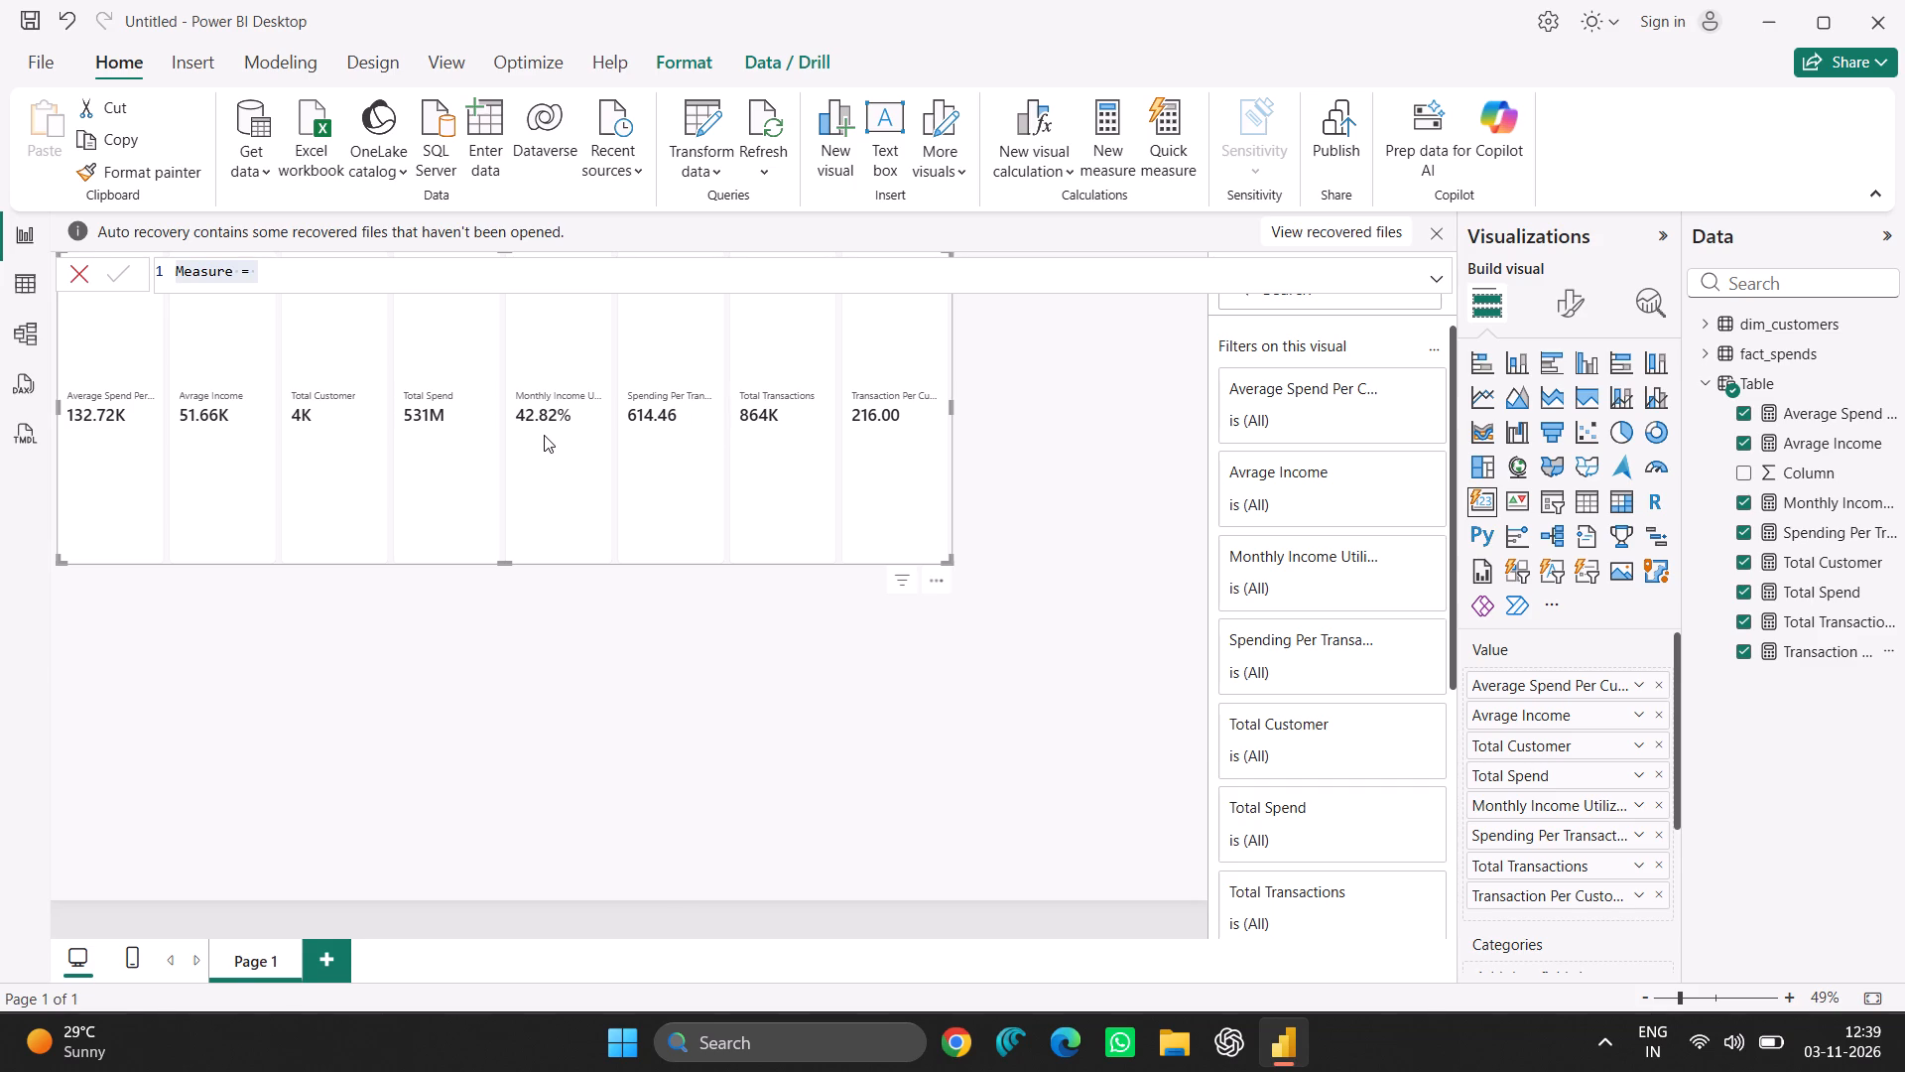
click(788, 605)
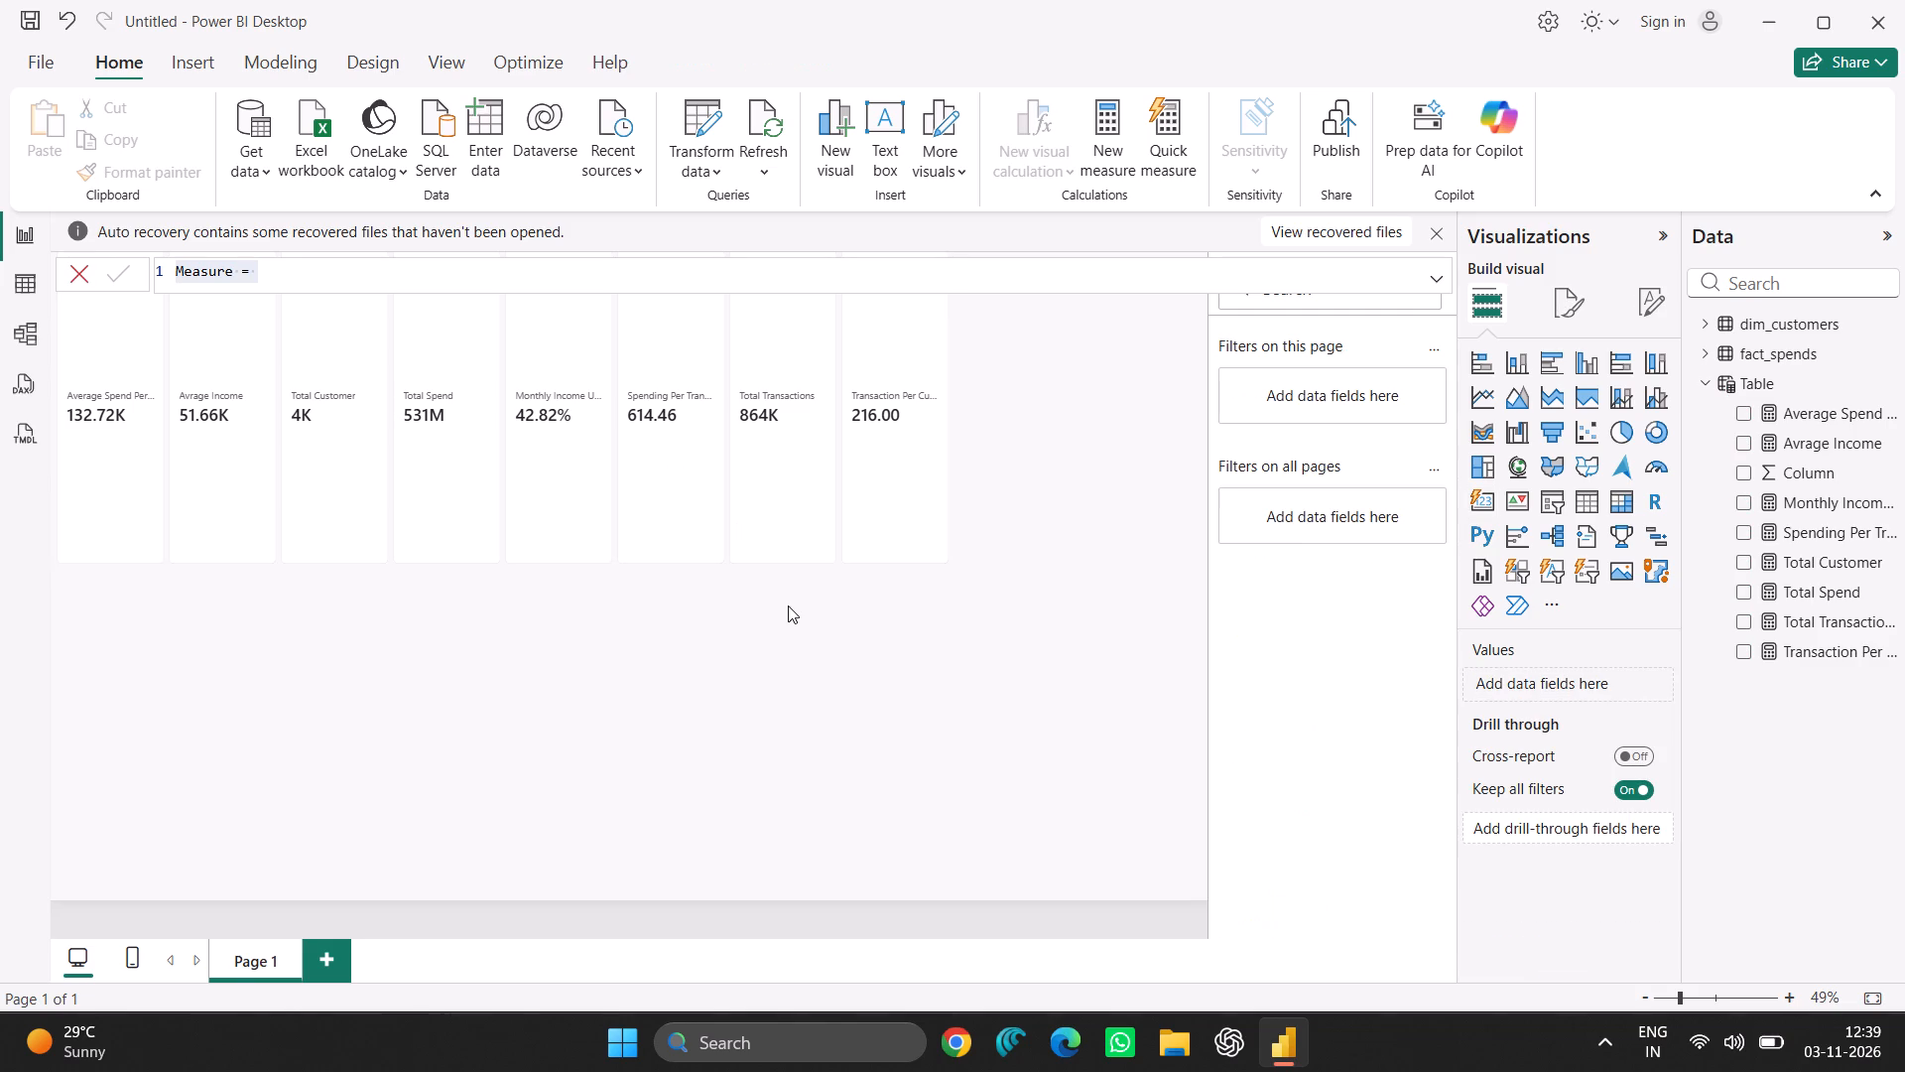
Remove the multi-measure card visual from Page 1 of the report.
click(893, 485)
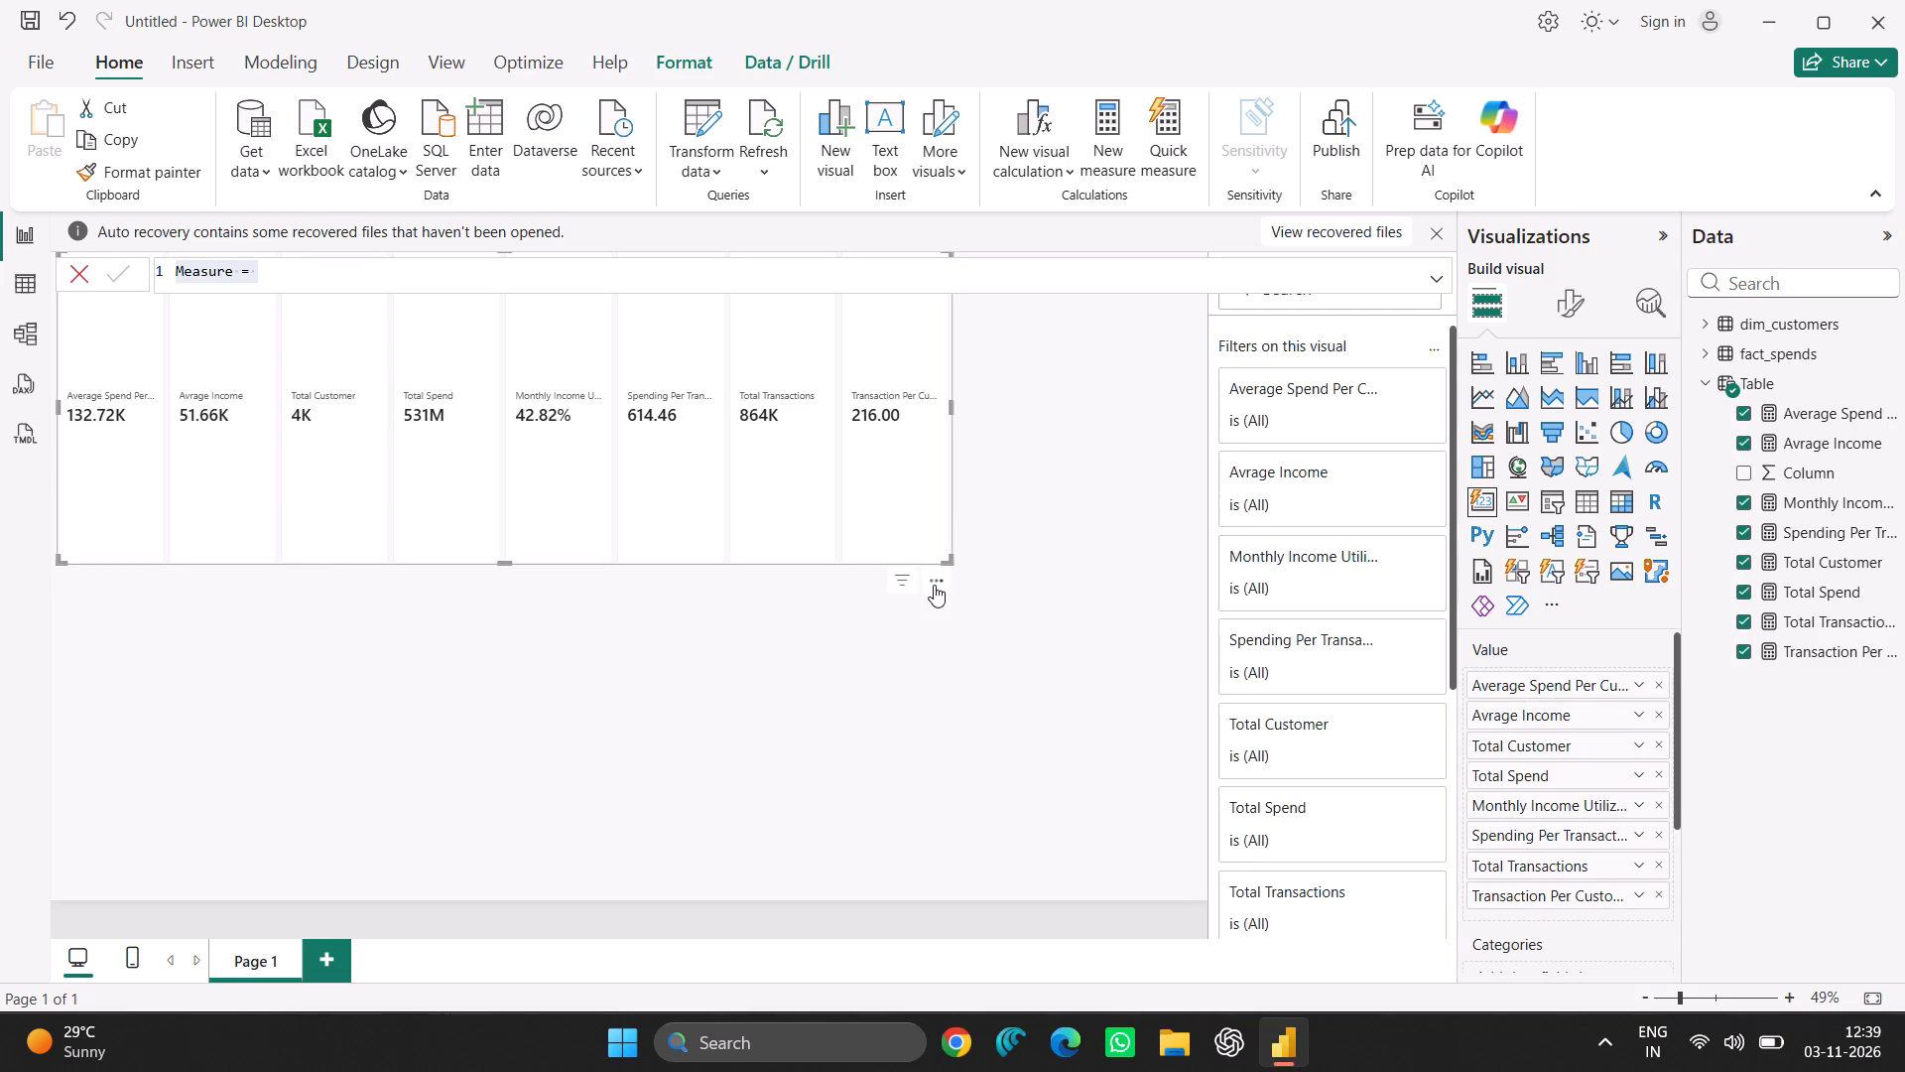
click(934, 585)
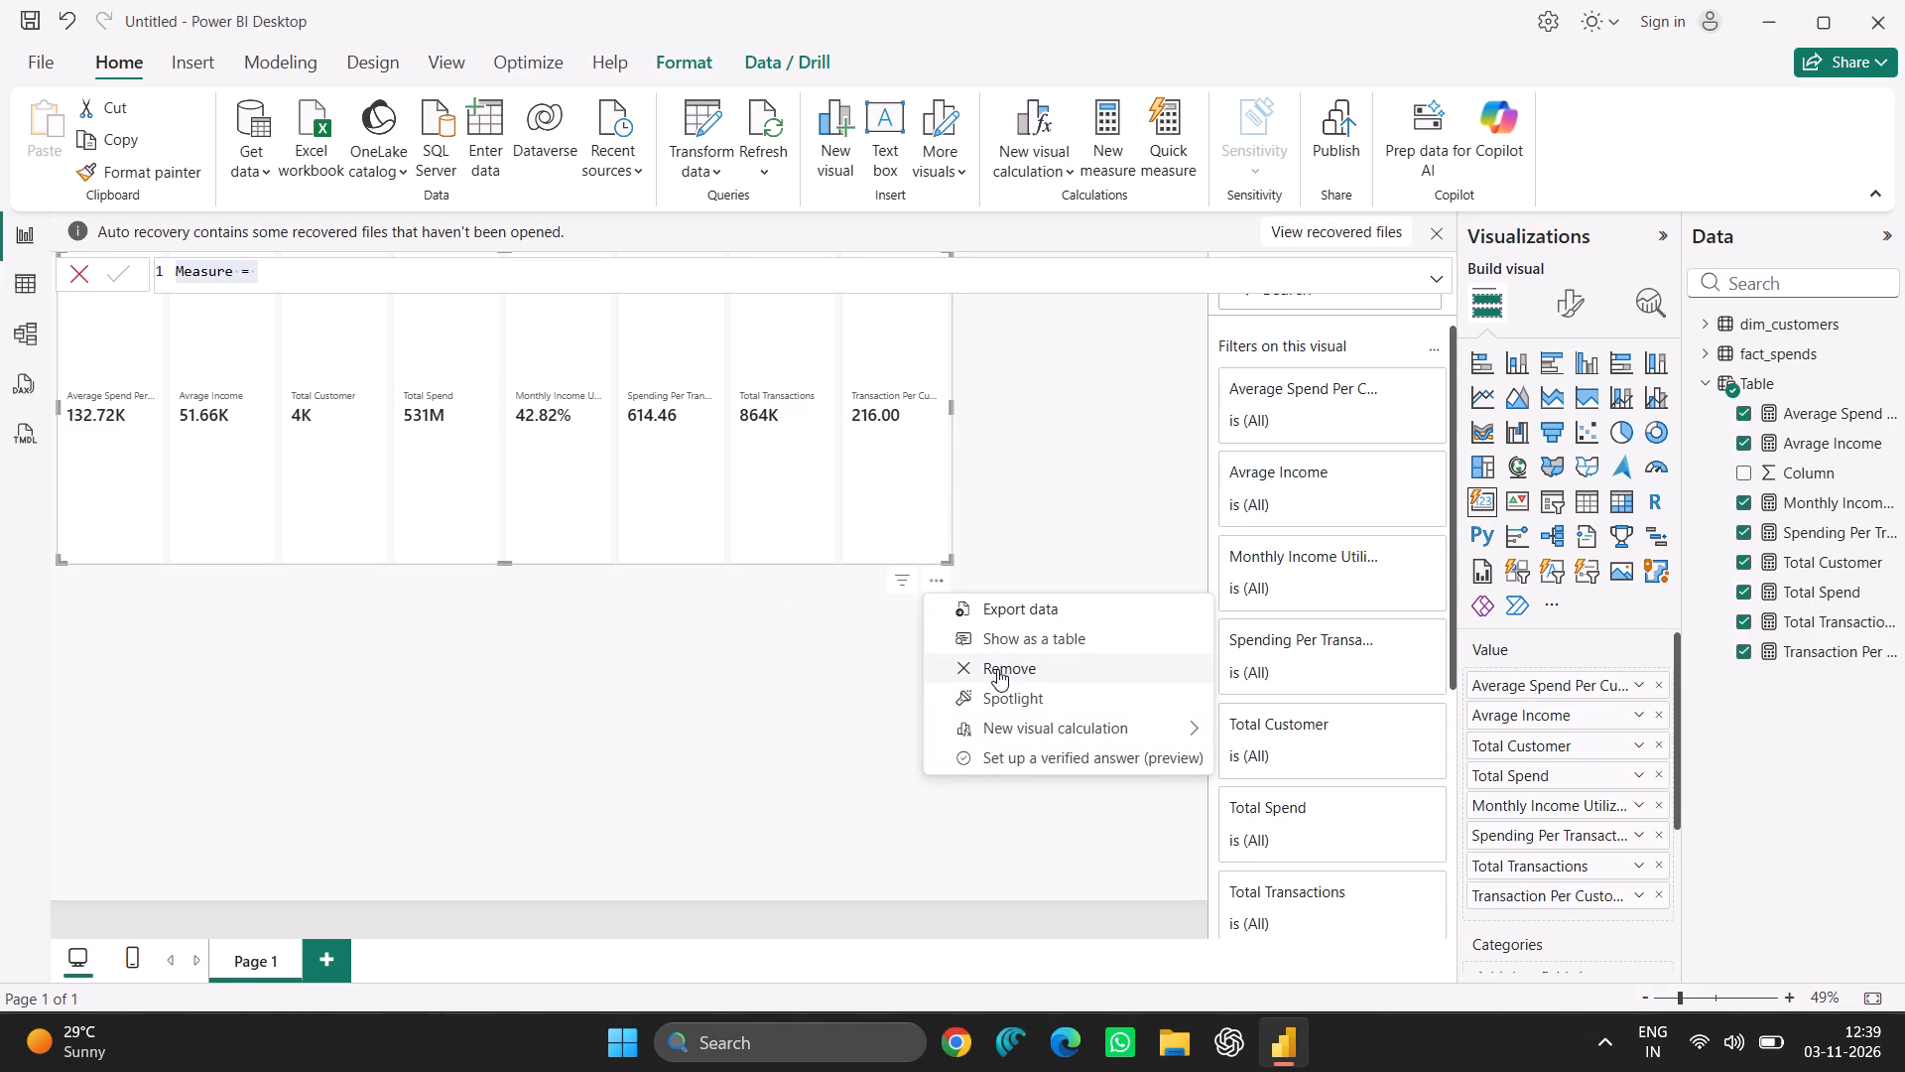
click(997, 669)
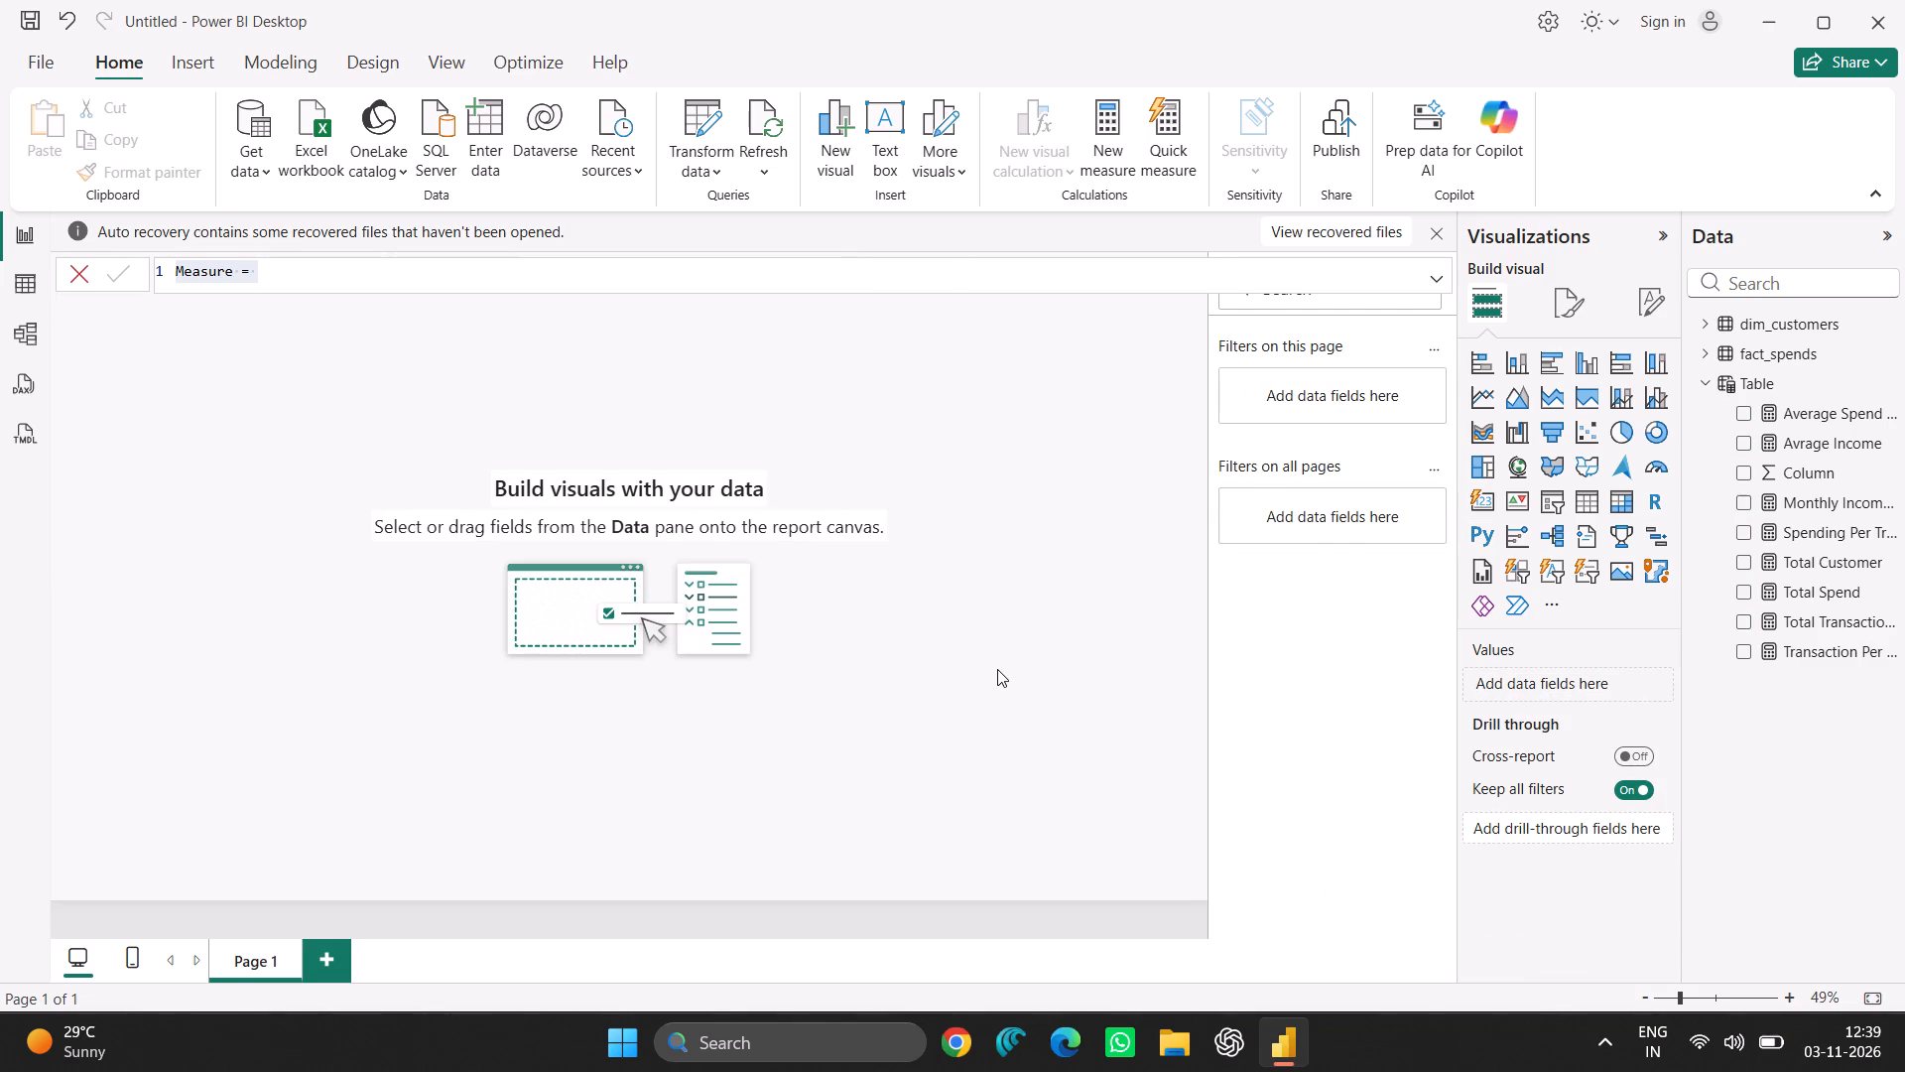
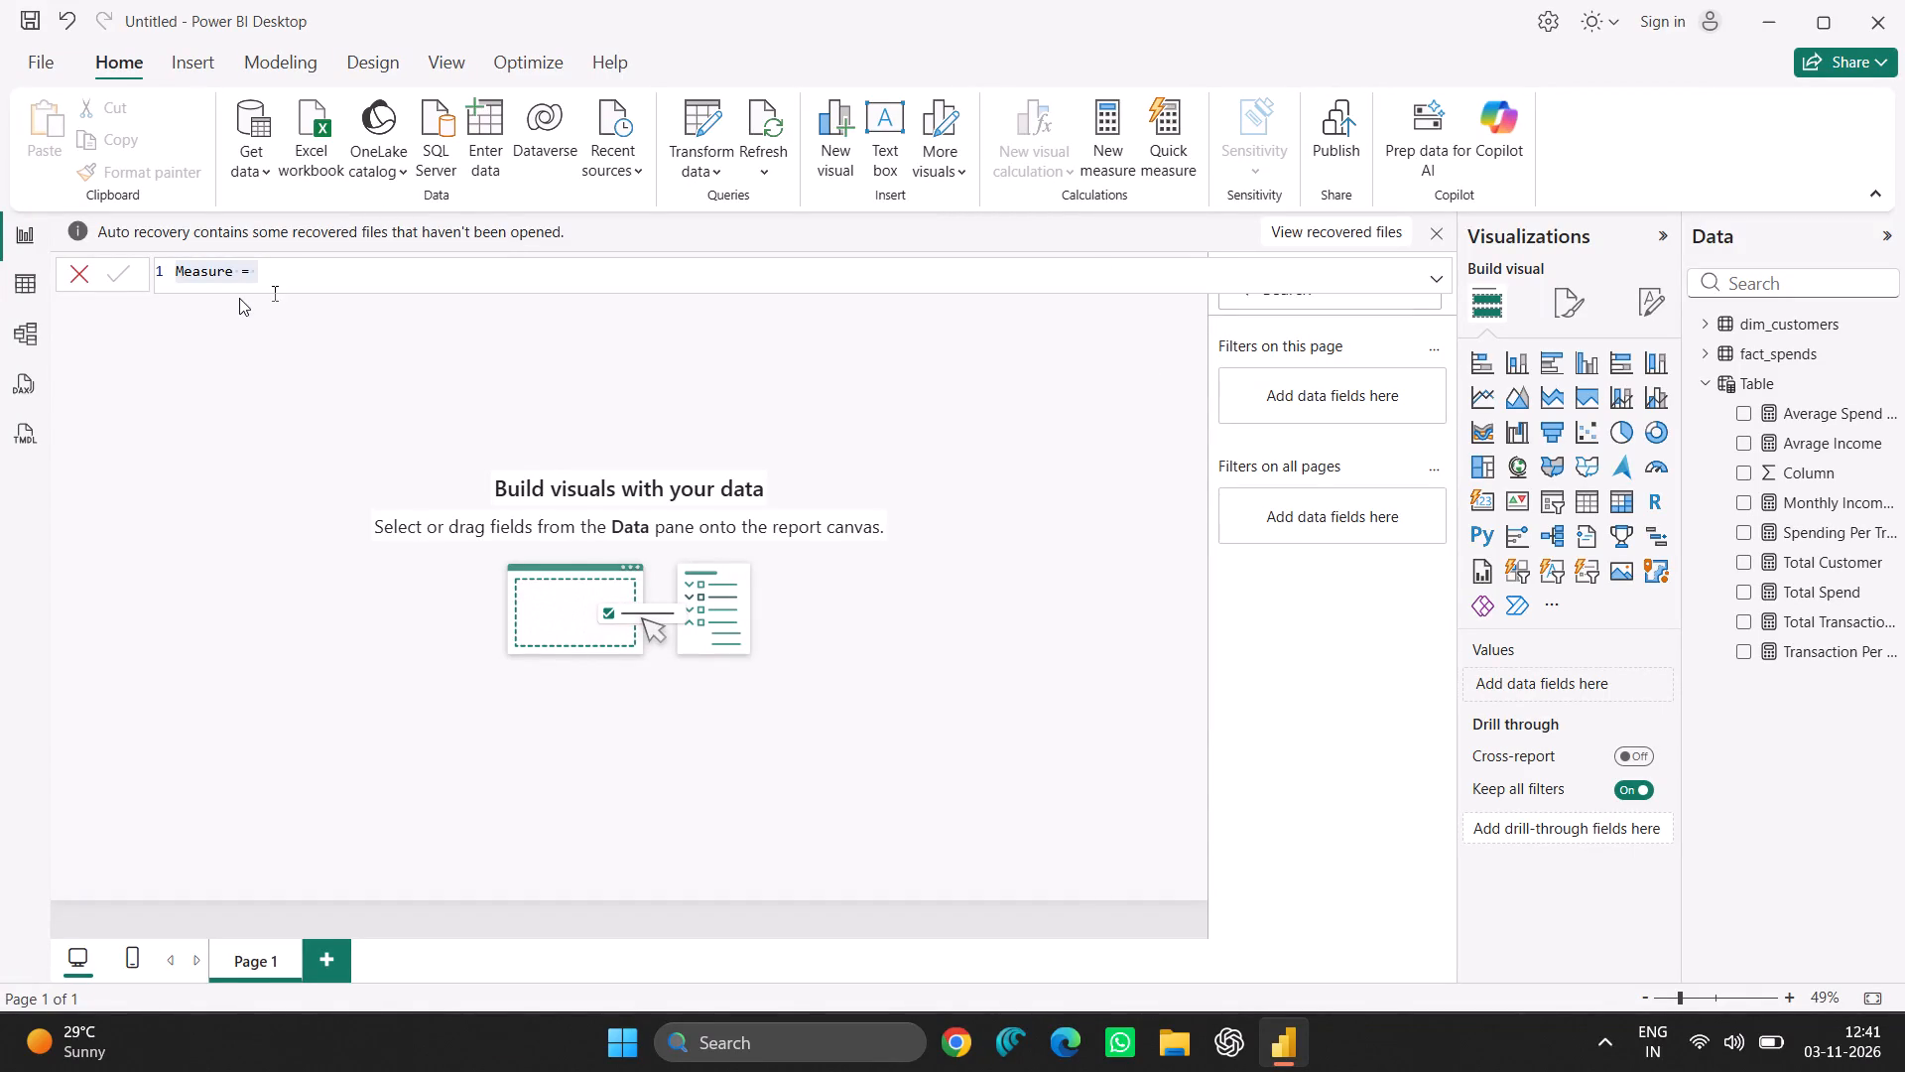
Discard the unfinished new measure without saving it.
click(82, 273)
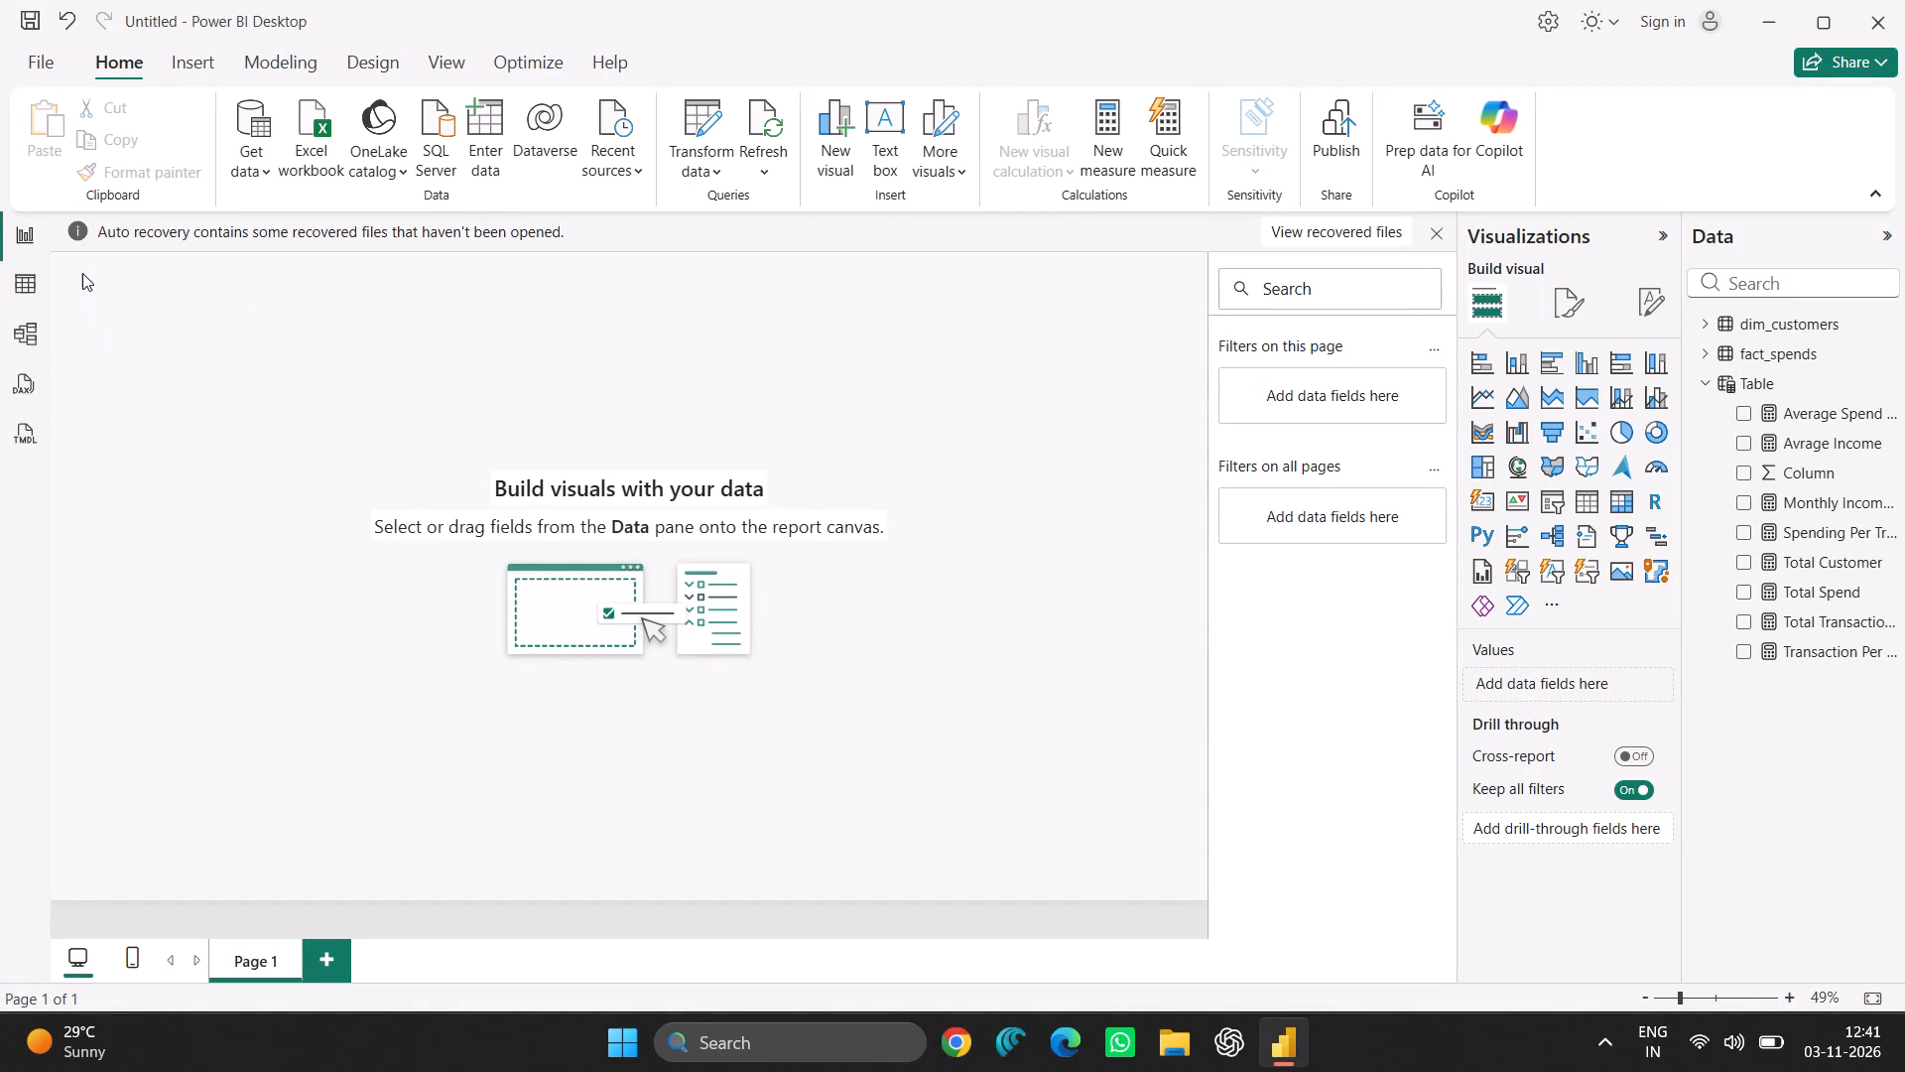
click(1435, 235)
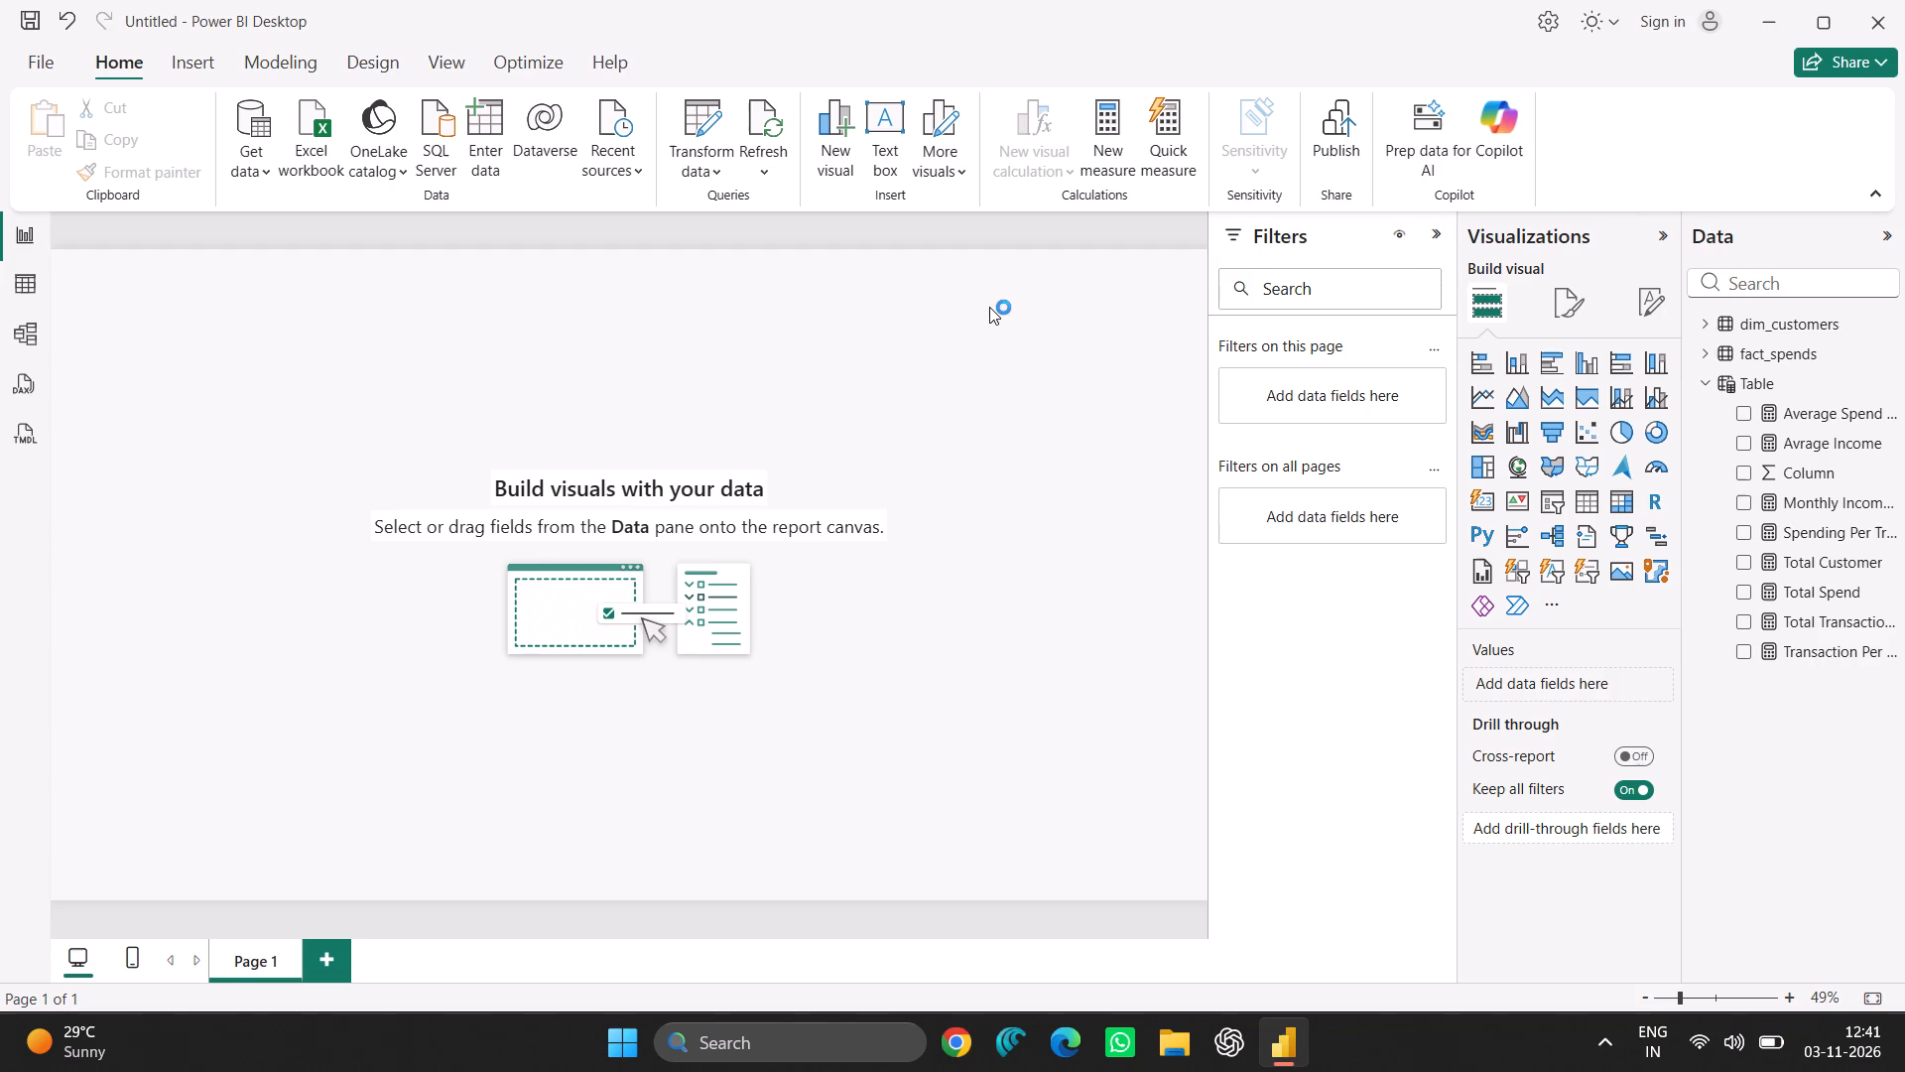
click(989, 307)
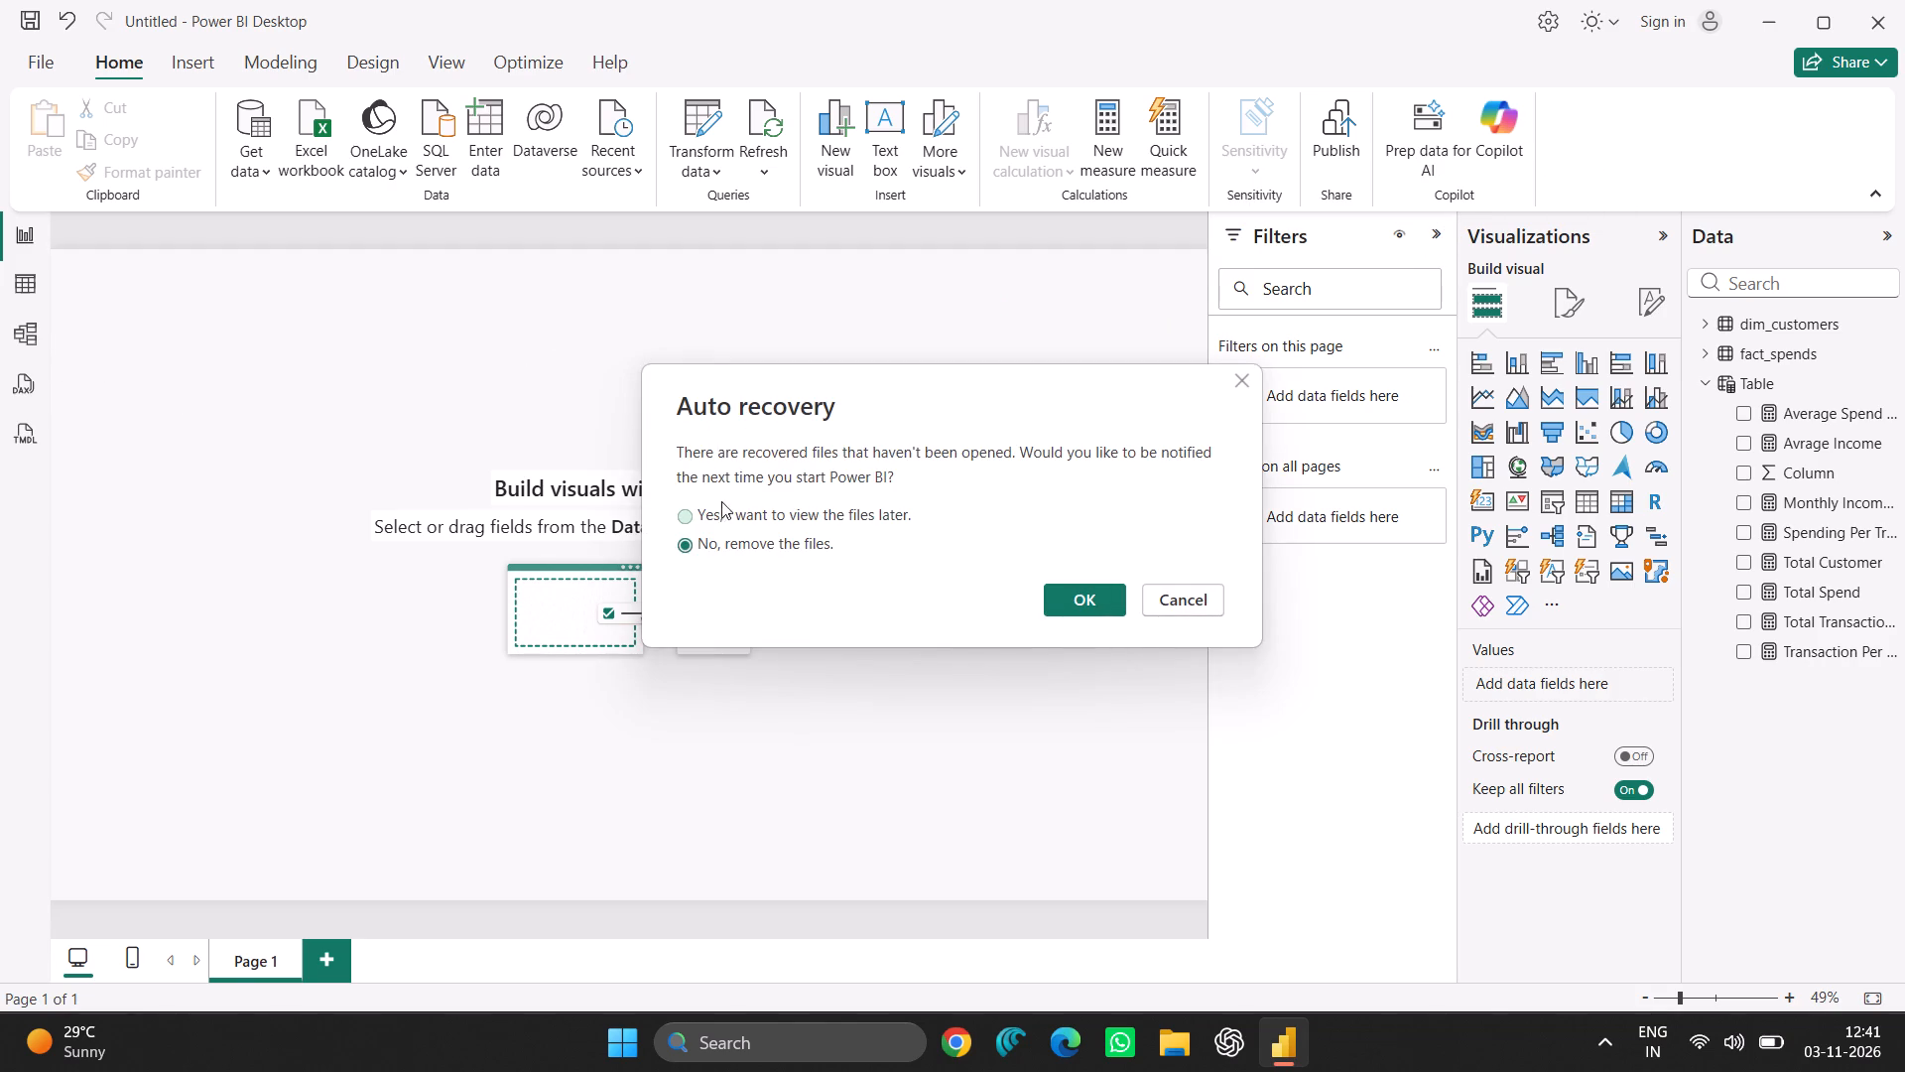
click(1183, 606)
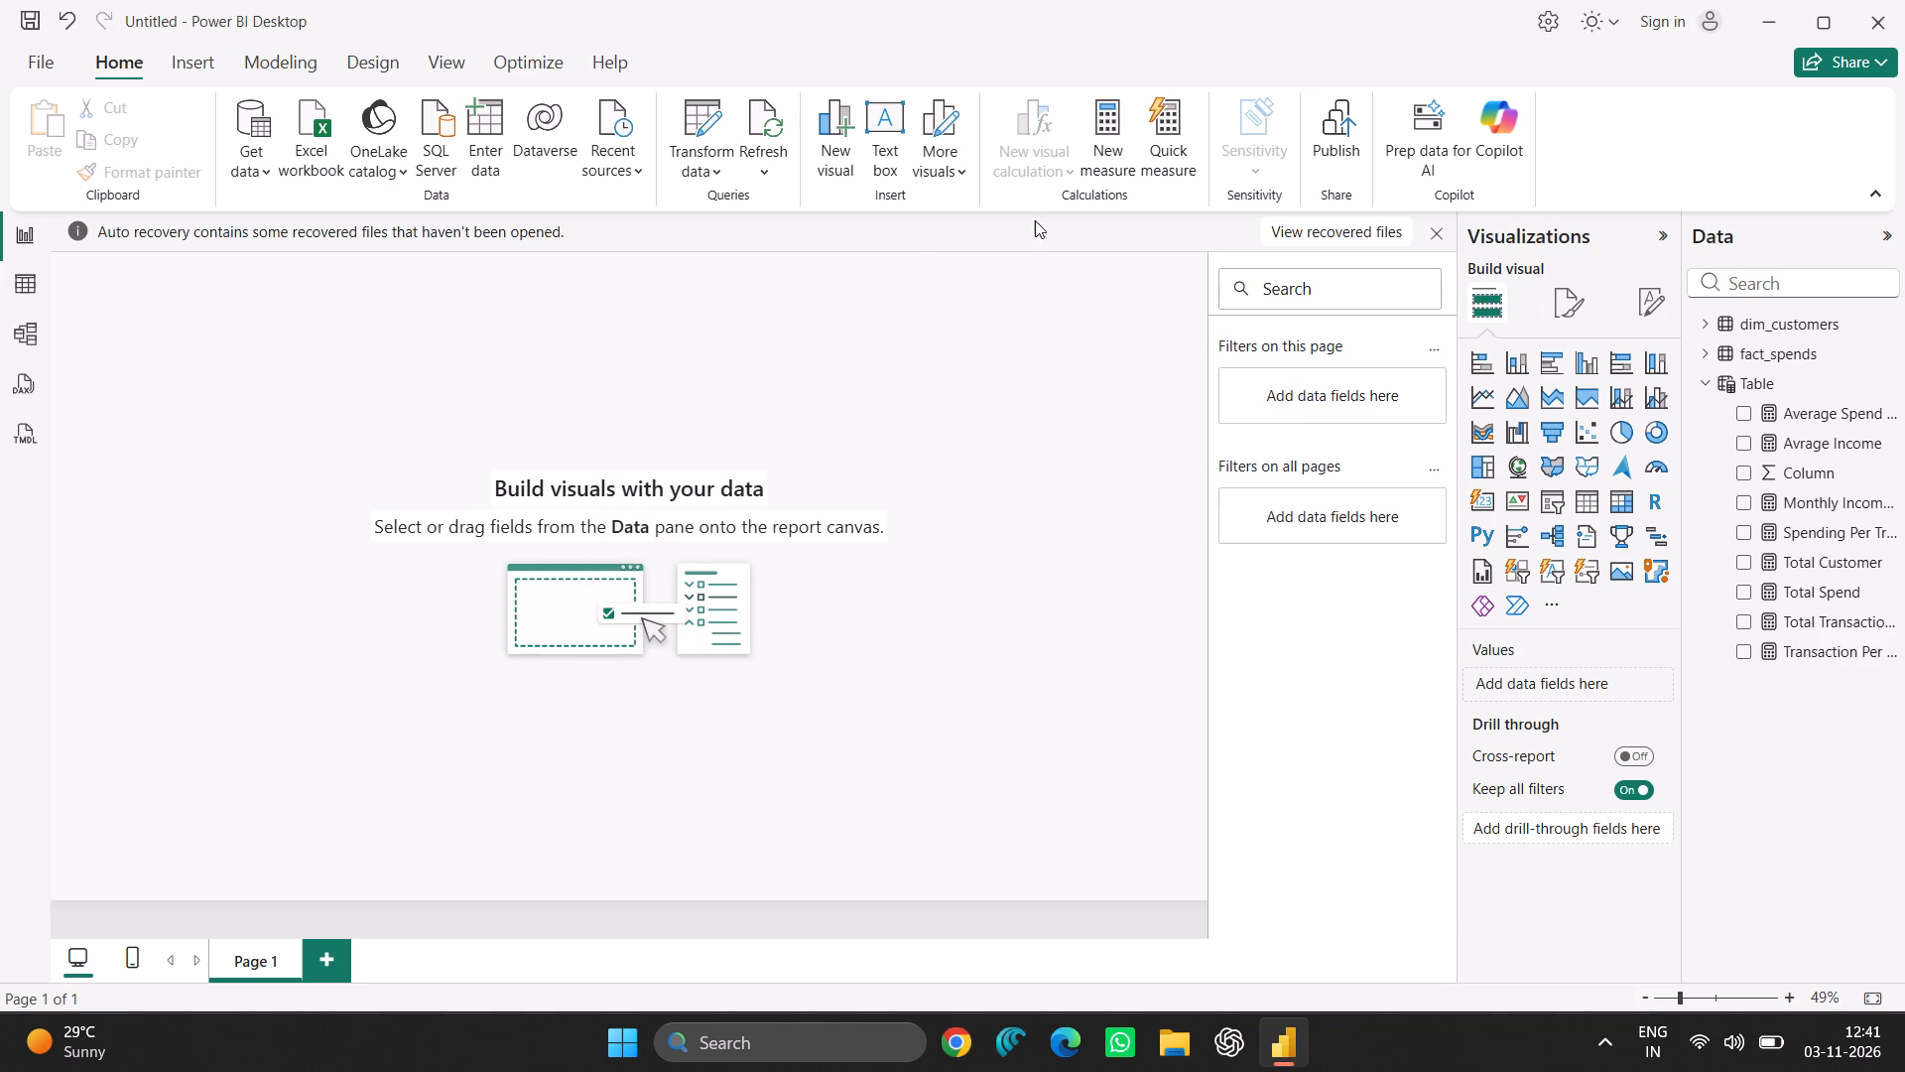
Open the auto-recovered file Untitled (Recovered).pbix, dismiss its refresh notices to view the report page, and close that file.
click(1314, 237)
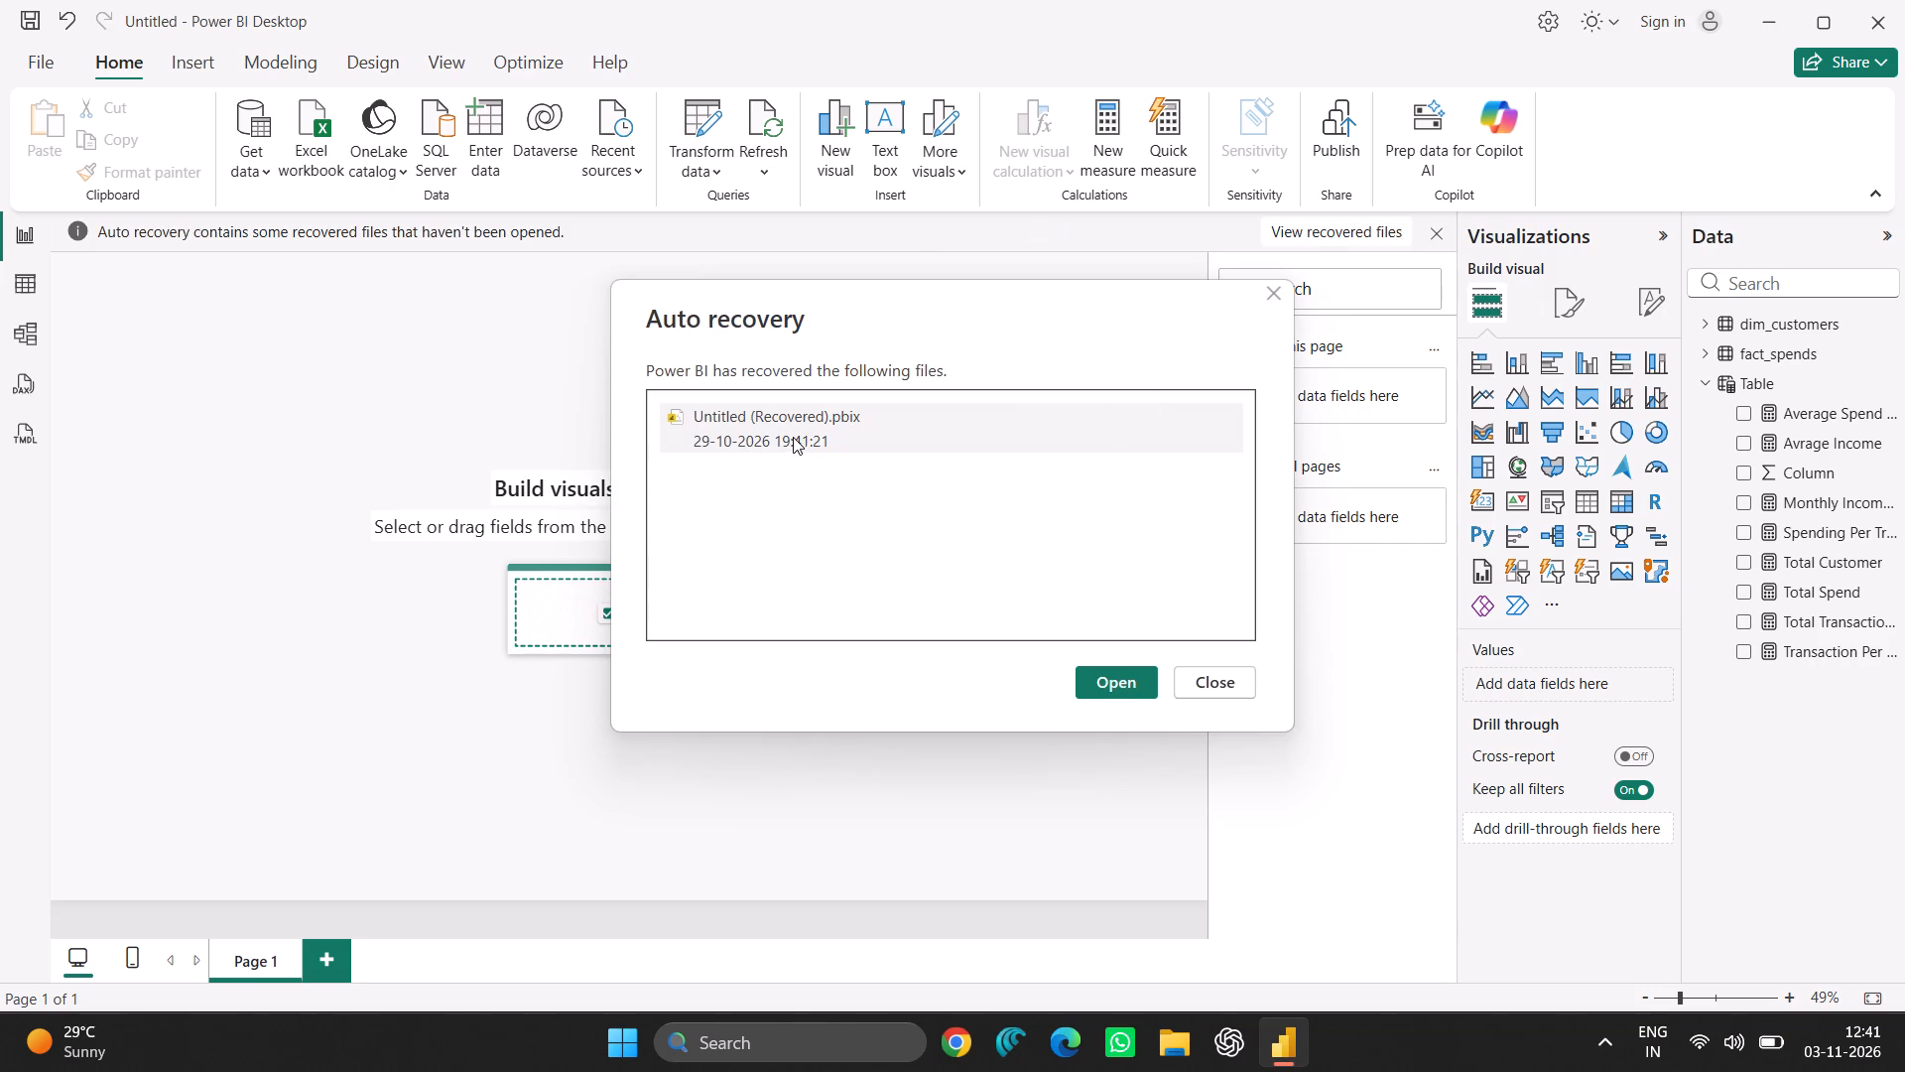
click(1128, 683)
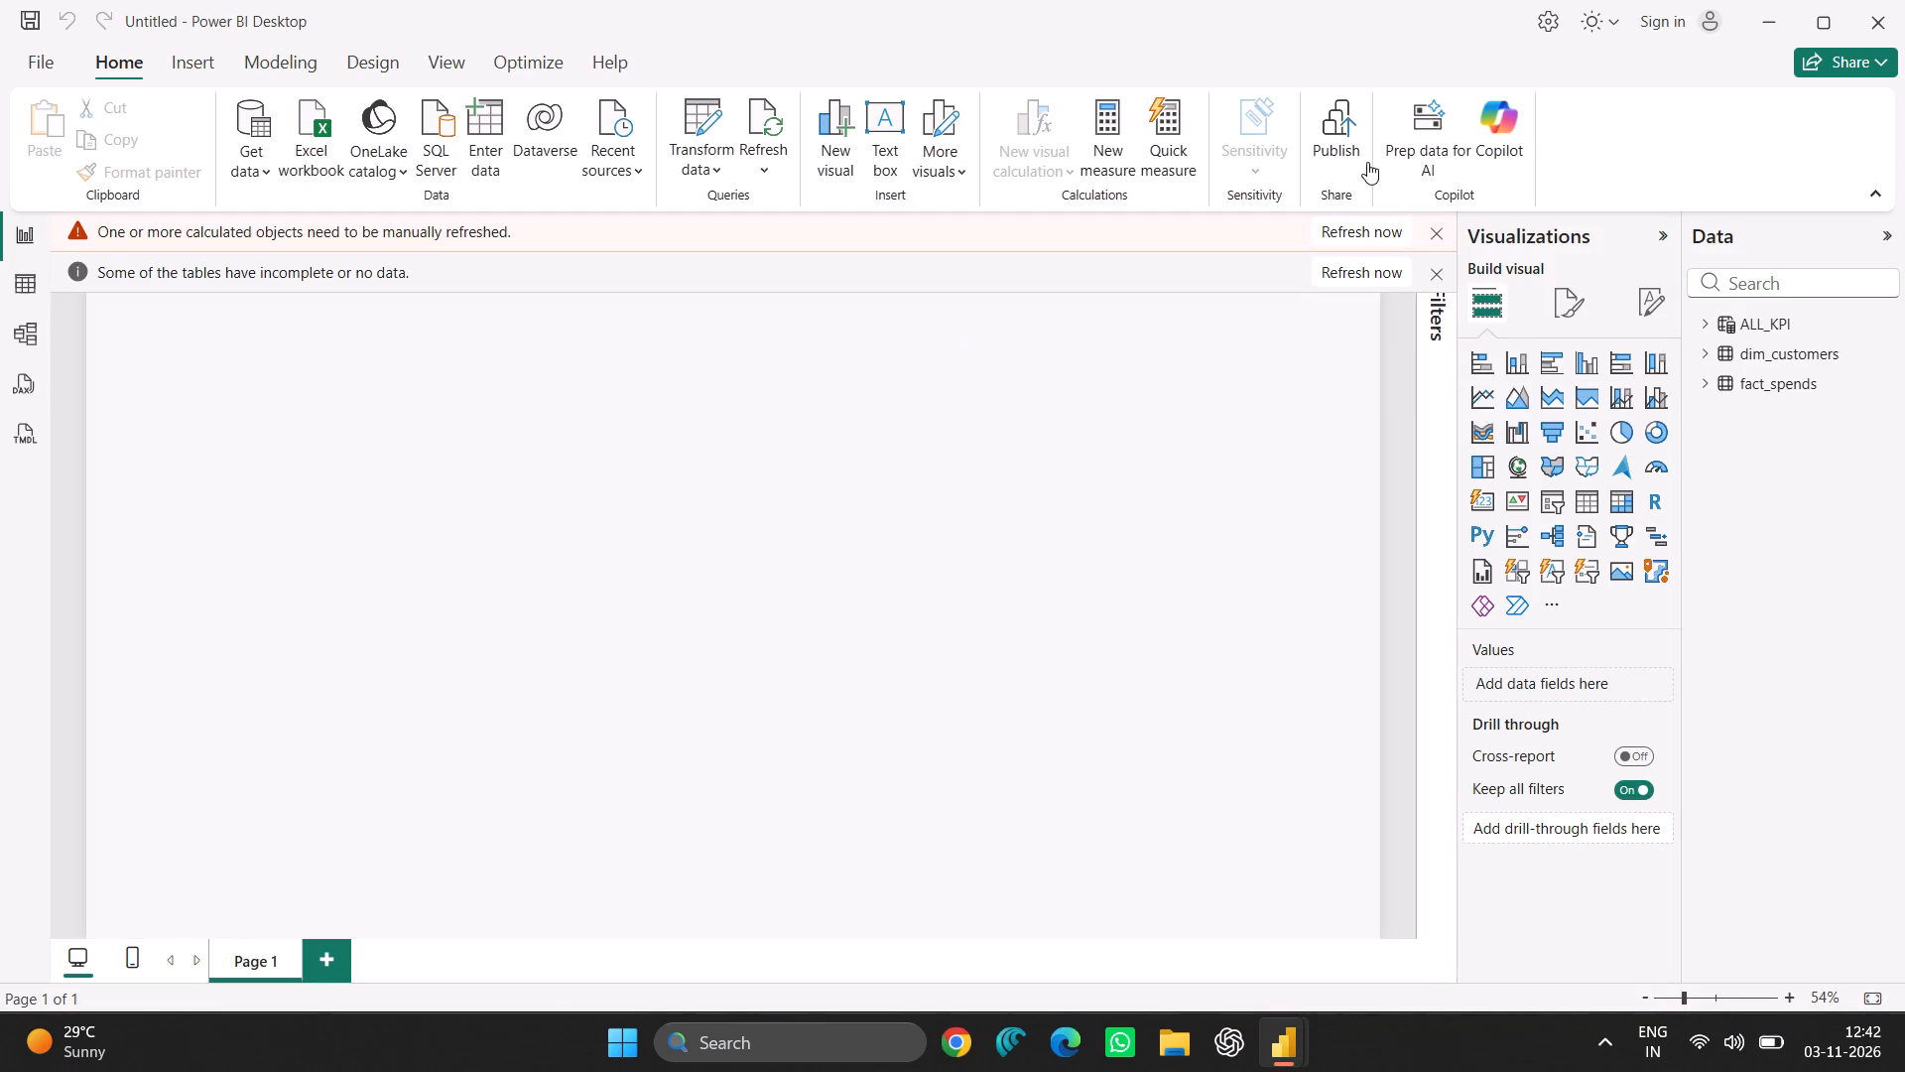
click(1438, 232)
click(1436, 231)
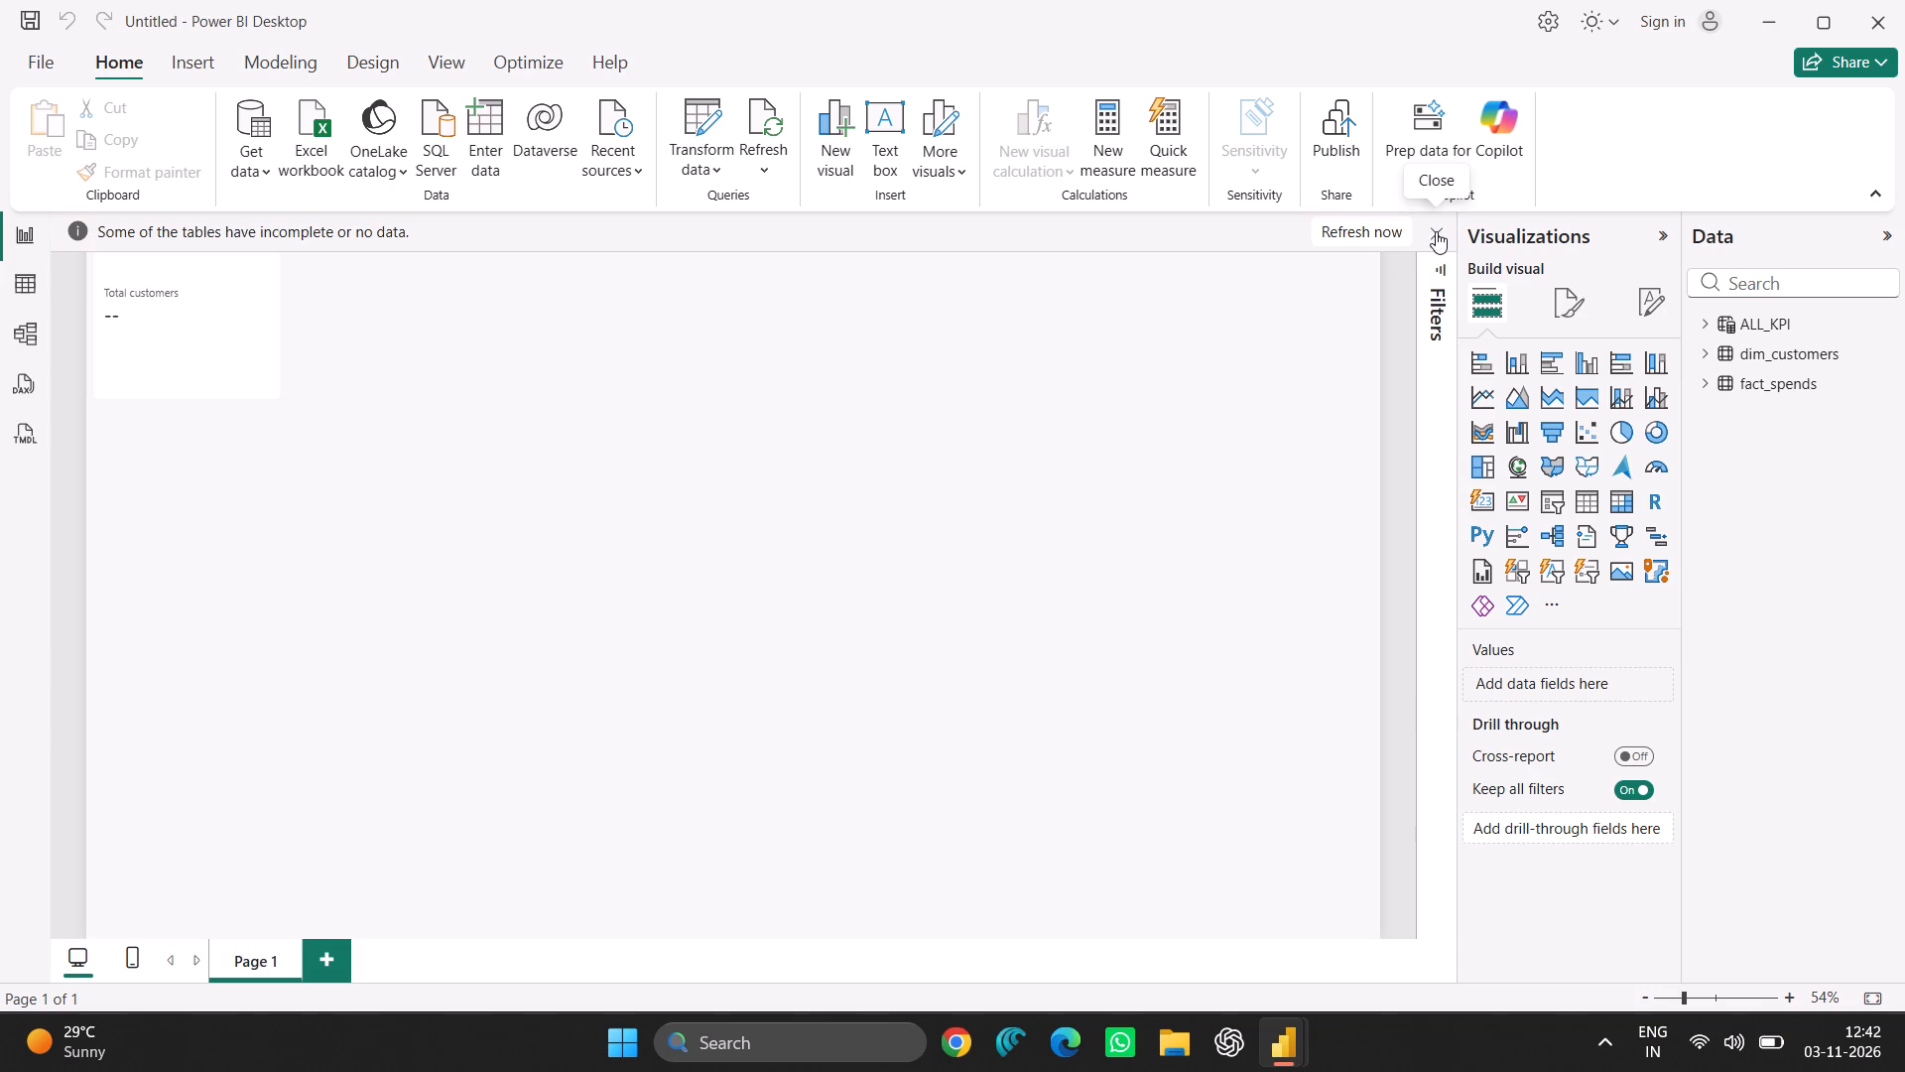
click(1882, 22)
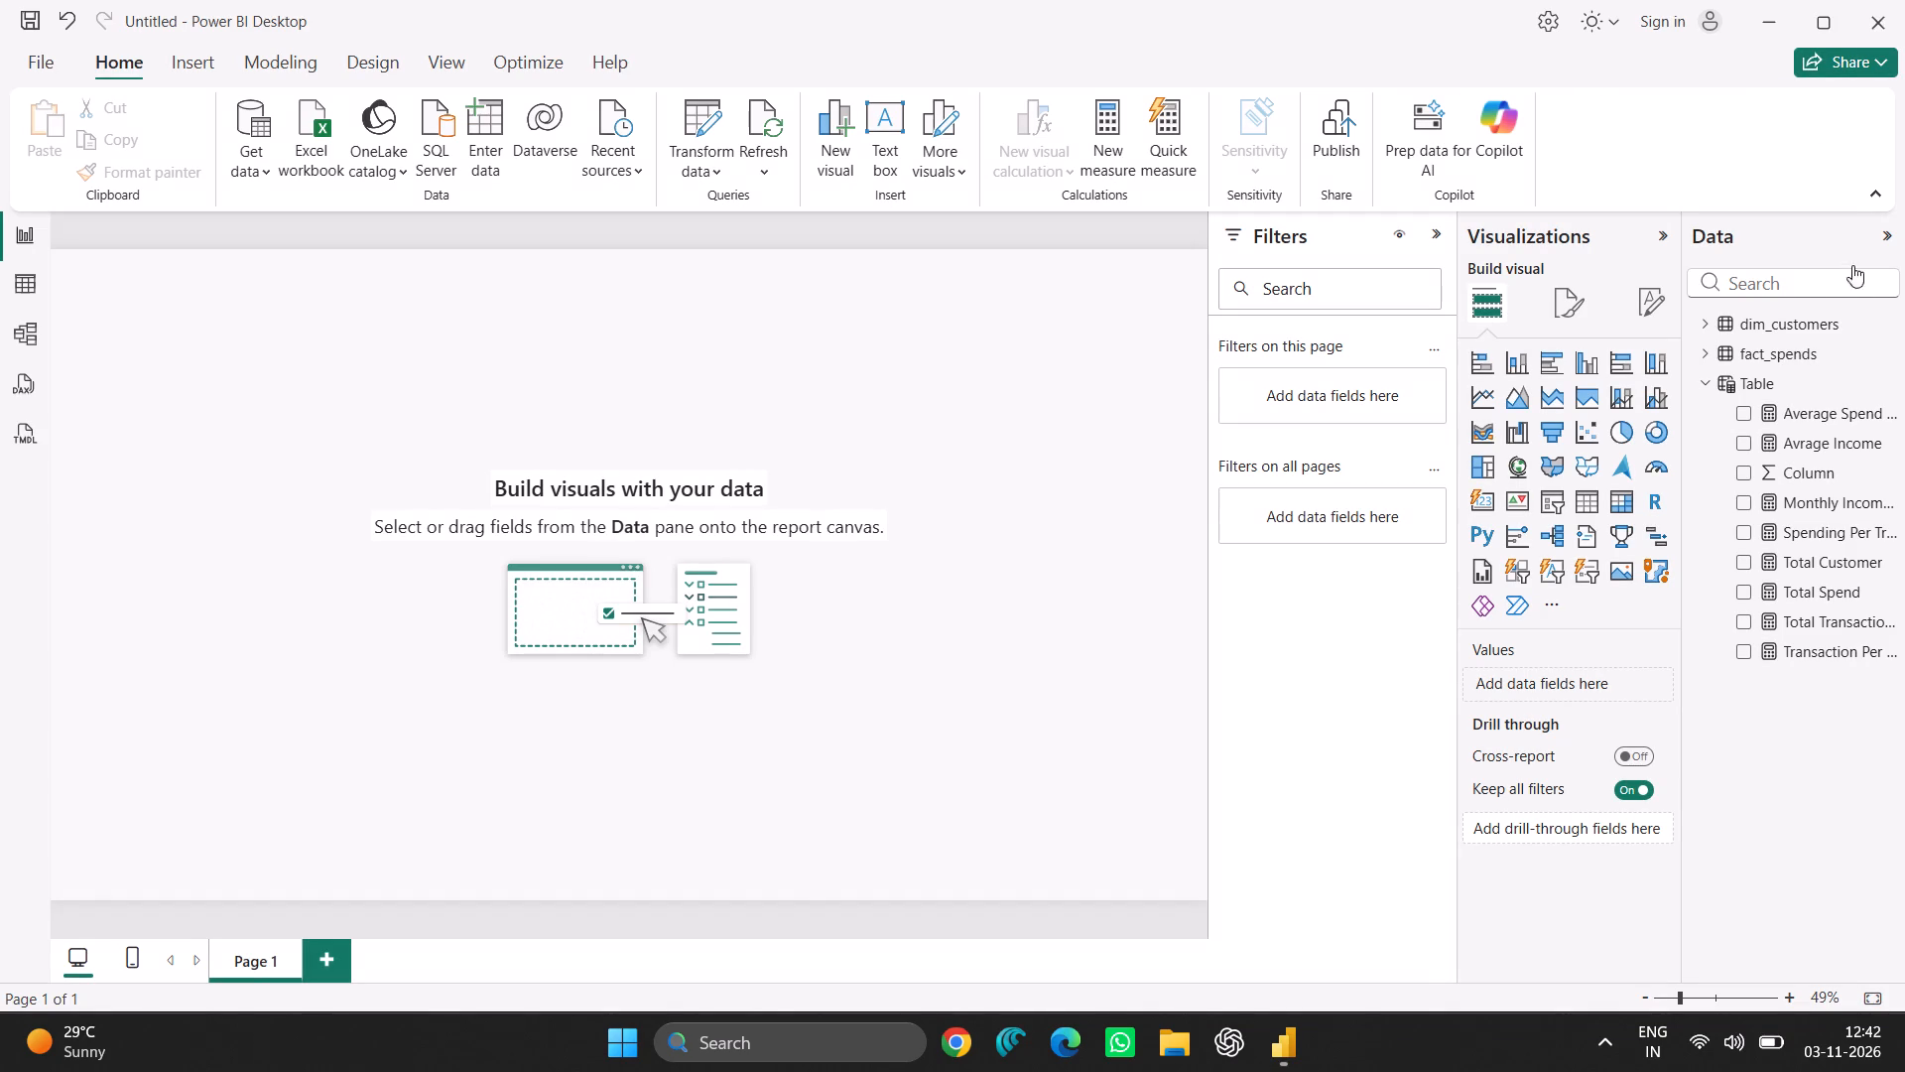
Rename the measures table named Table as All KPI.
click(1776, 385)
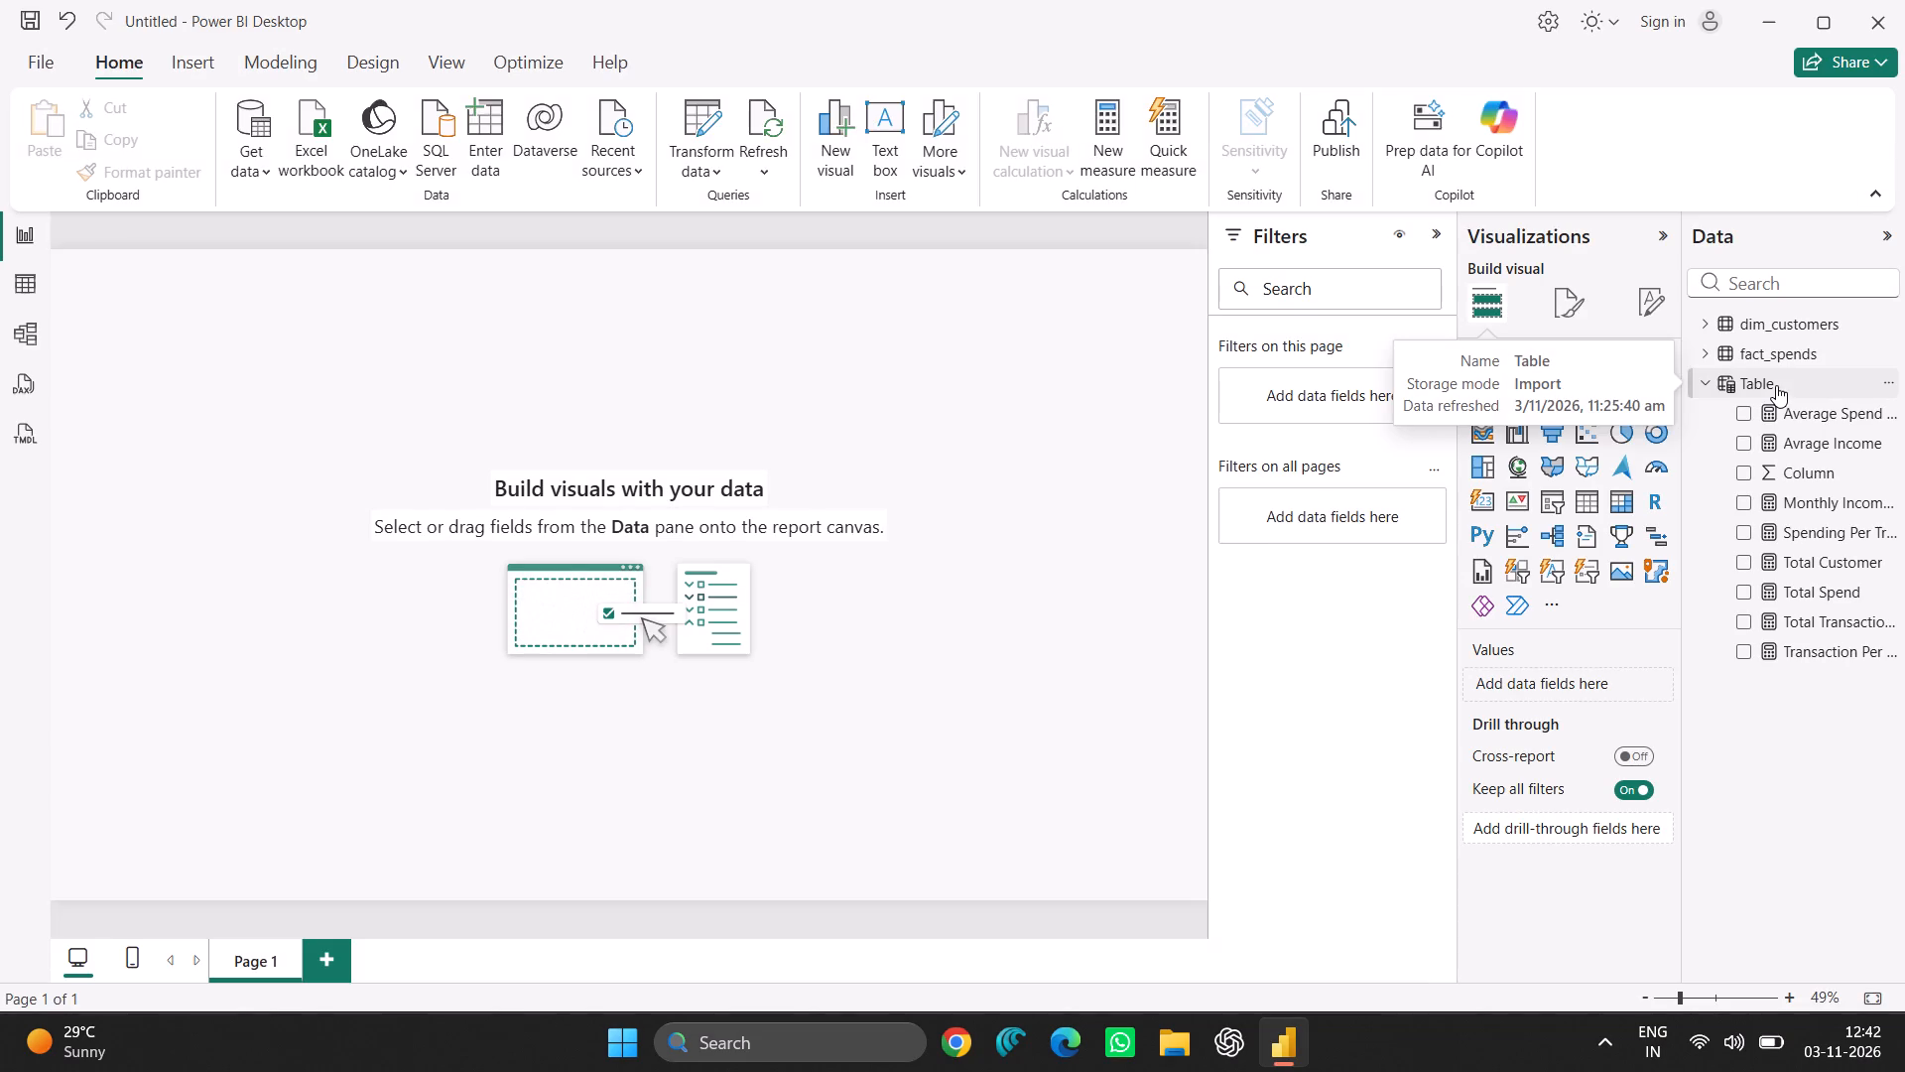
double_click(1773, 382)
click(1773, 382)
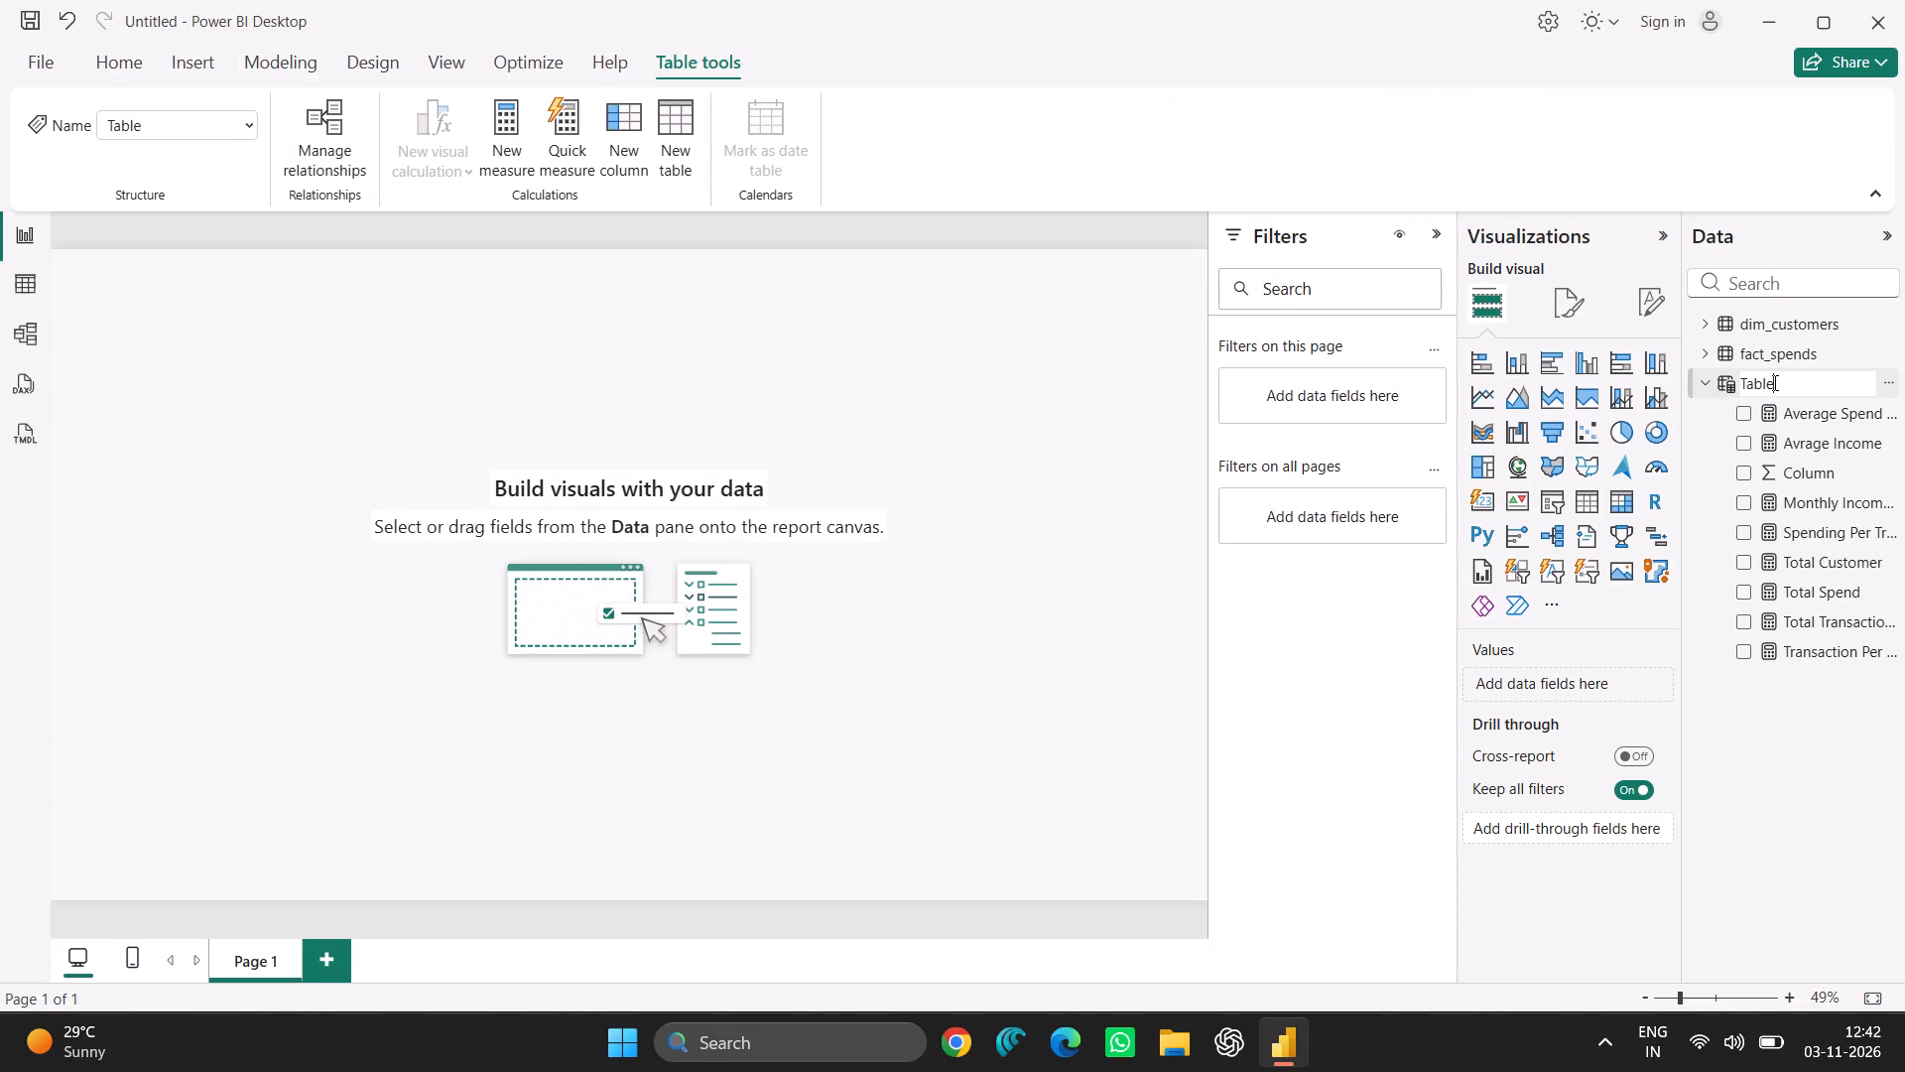
key(BackSpace)
key(BackSpace)
key(BackSpace)
key(BackSpace)
key(BackSpace)
key(BackSpace)
key(BackSpace)
key(BackSpace)
key(BackSpace)
key(BackSpace)
key(BackSpace)
key(BackSpace)
key(BackSpace)
key(BackSpace)
key(BackSpace)
key(BackSpace)
key(BackSpace)
key(BackSpace)
key(BackSpace)
key(BackSpace)
text(ASlA)
key(BackSpace)
key(BackSpace)
key(BackSpace)
key(BackSpace)
text(All)
key(space)
text(KPI)
key(space)
key(Return)
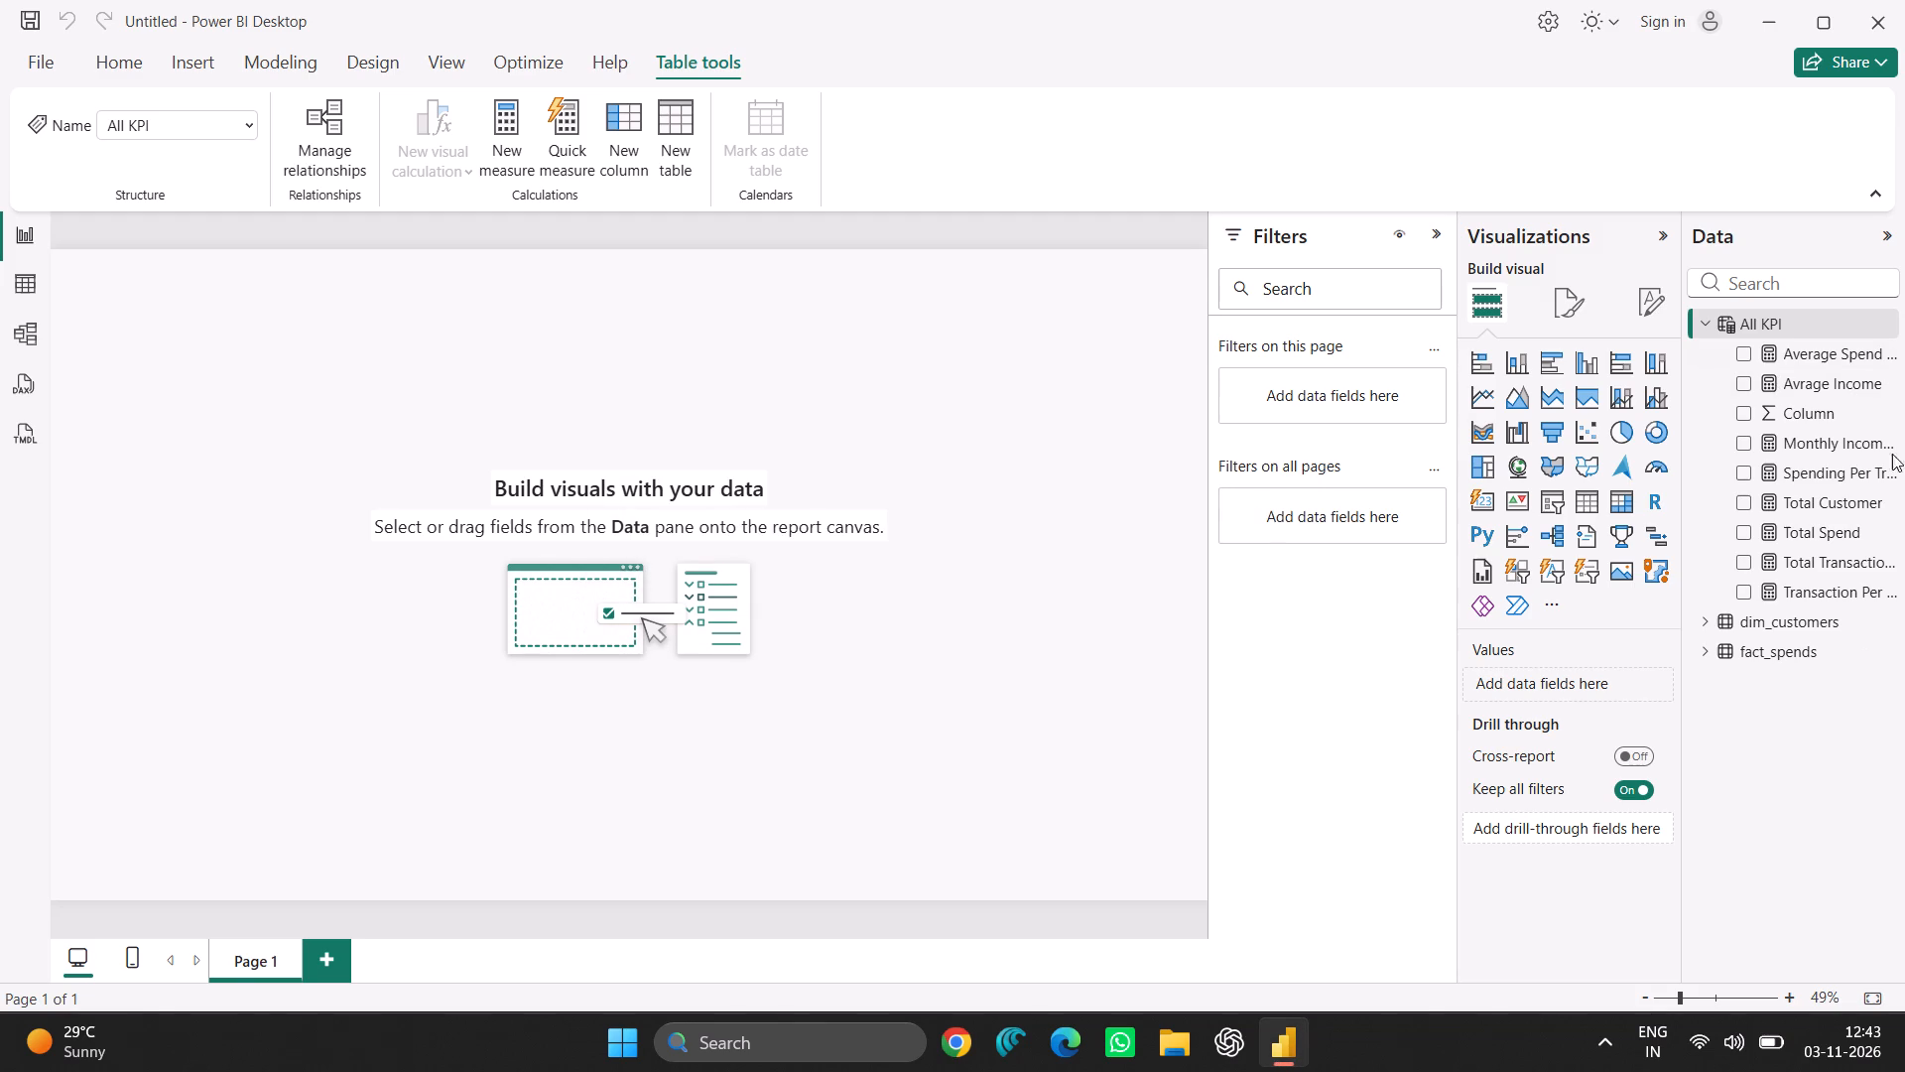
Add a donut chart to Page 1 with payment_type as the legend and spend from fact_spends as the values.
click(1666, 433)
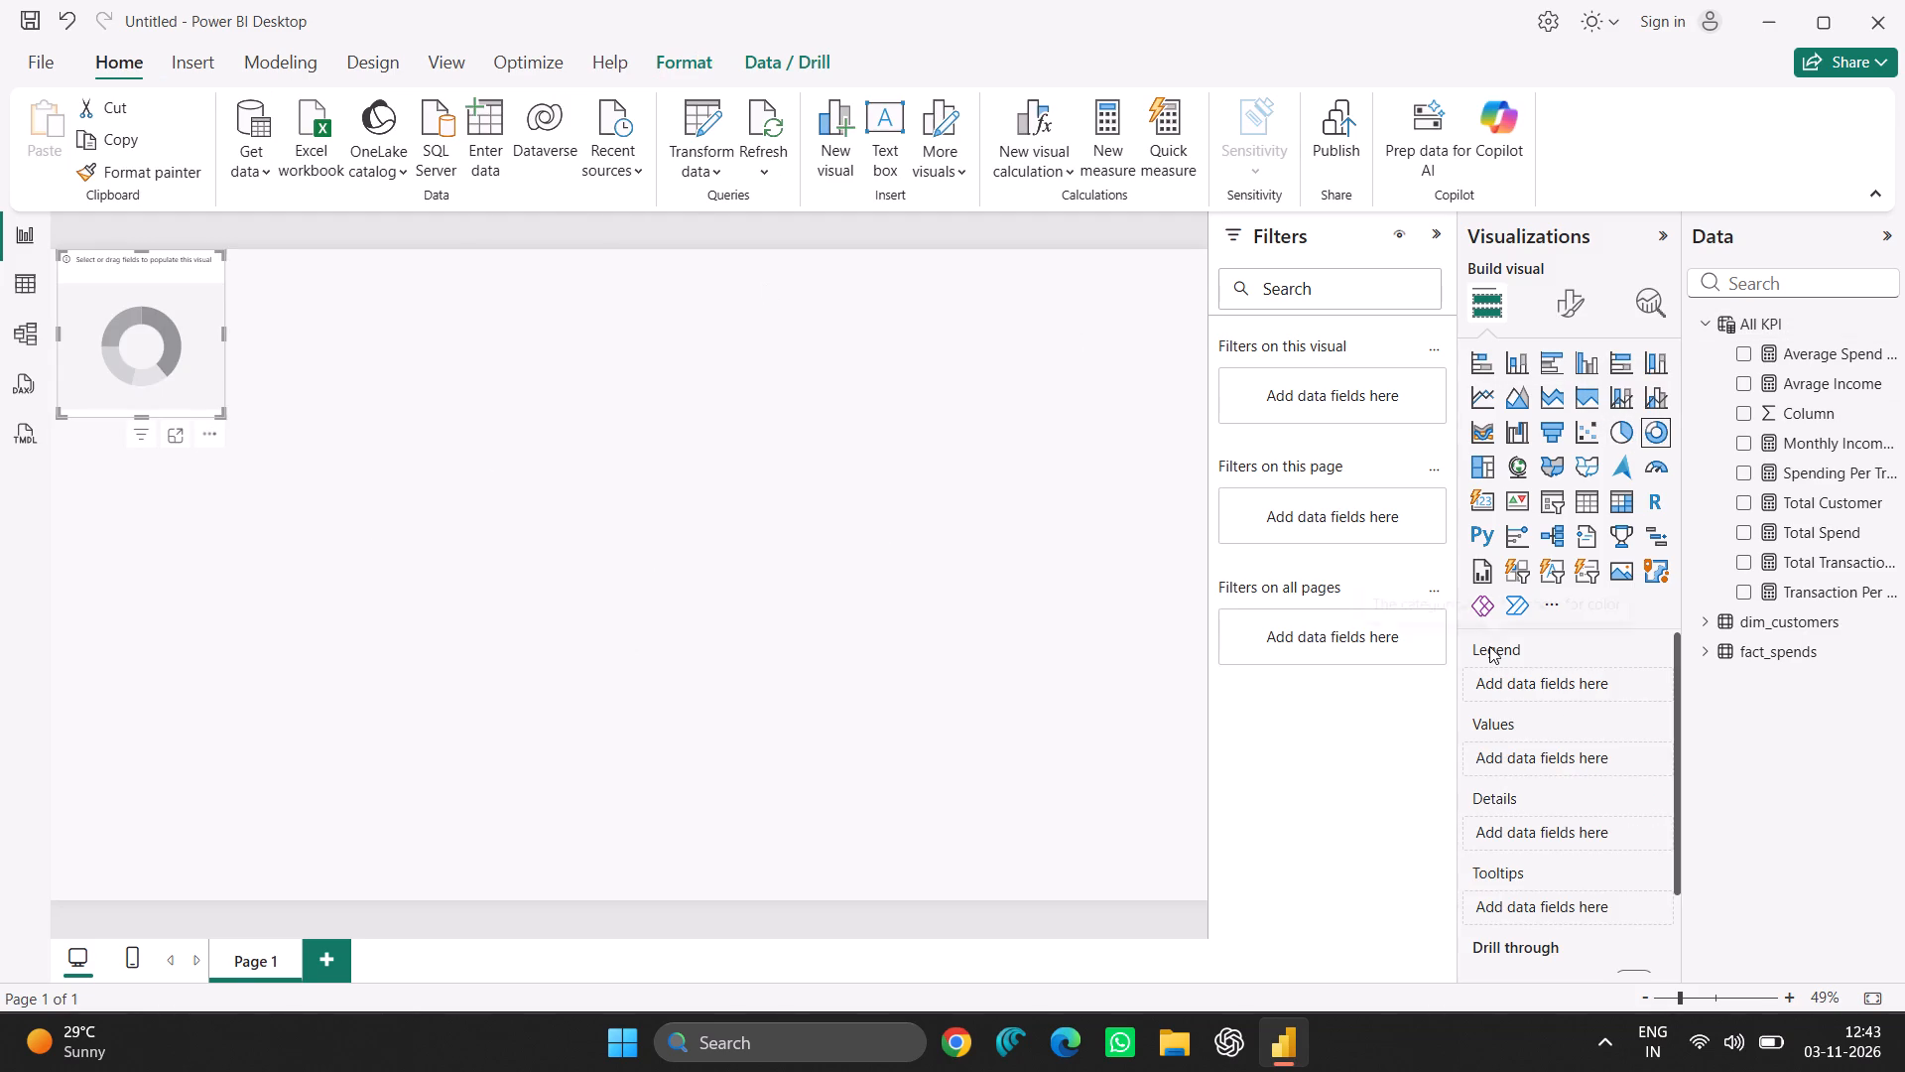
click(1710, 319)
click(1702, 350)
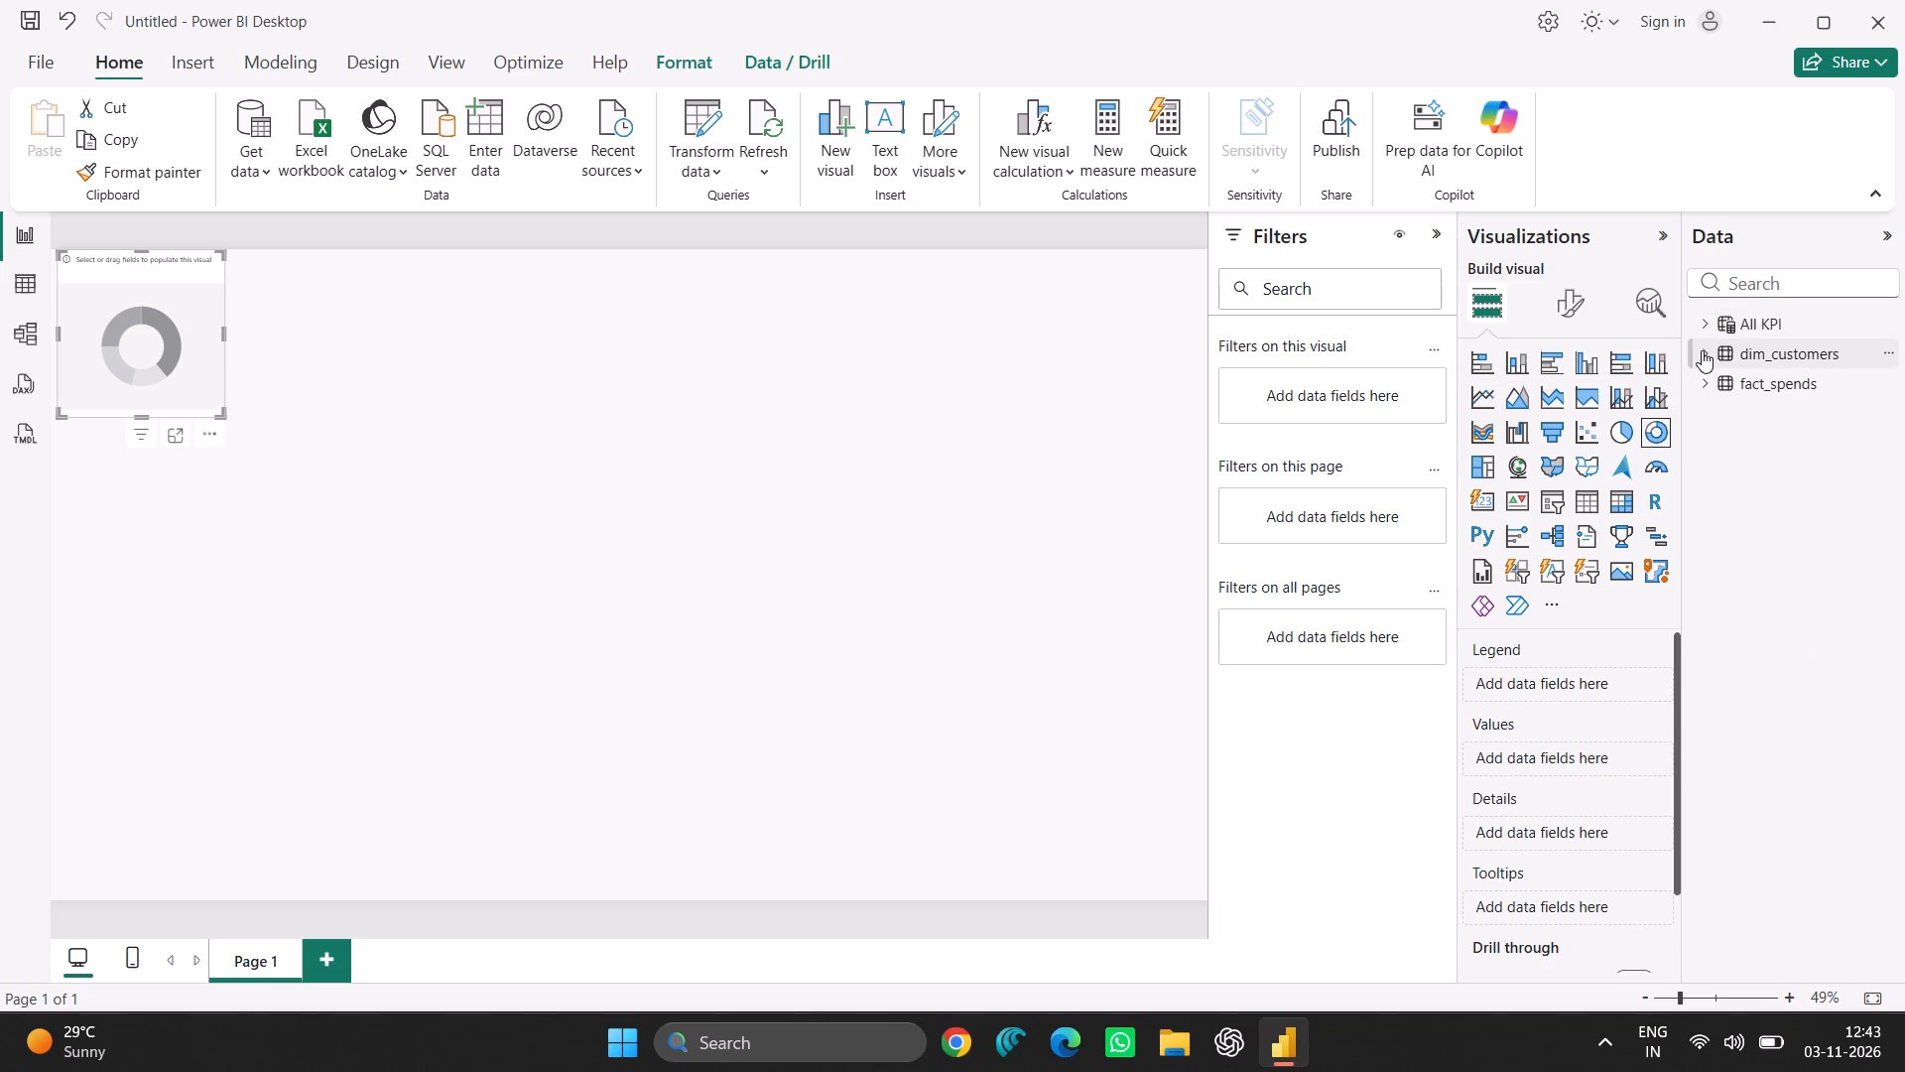
click(1705, 597)
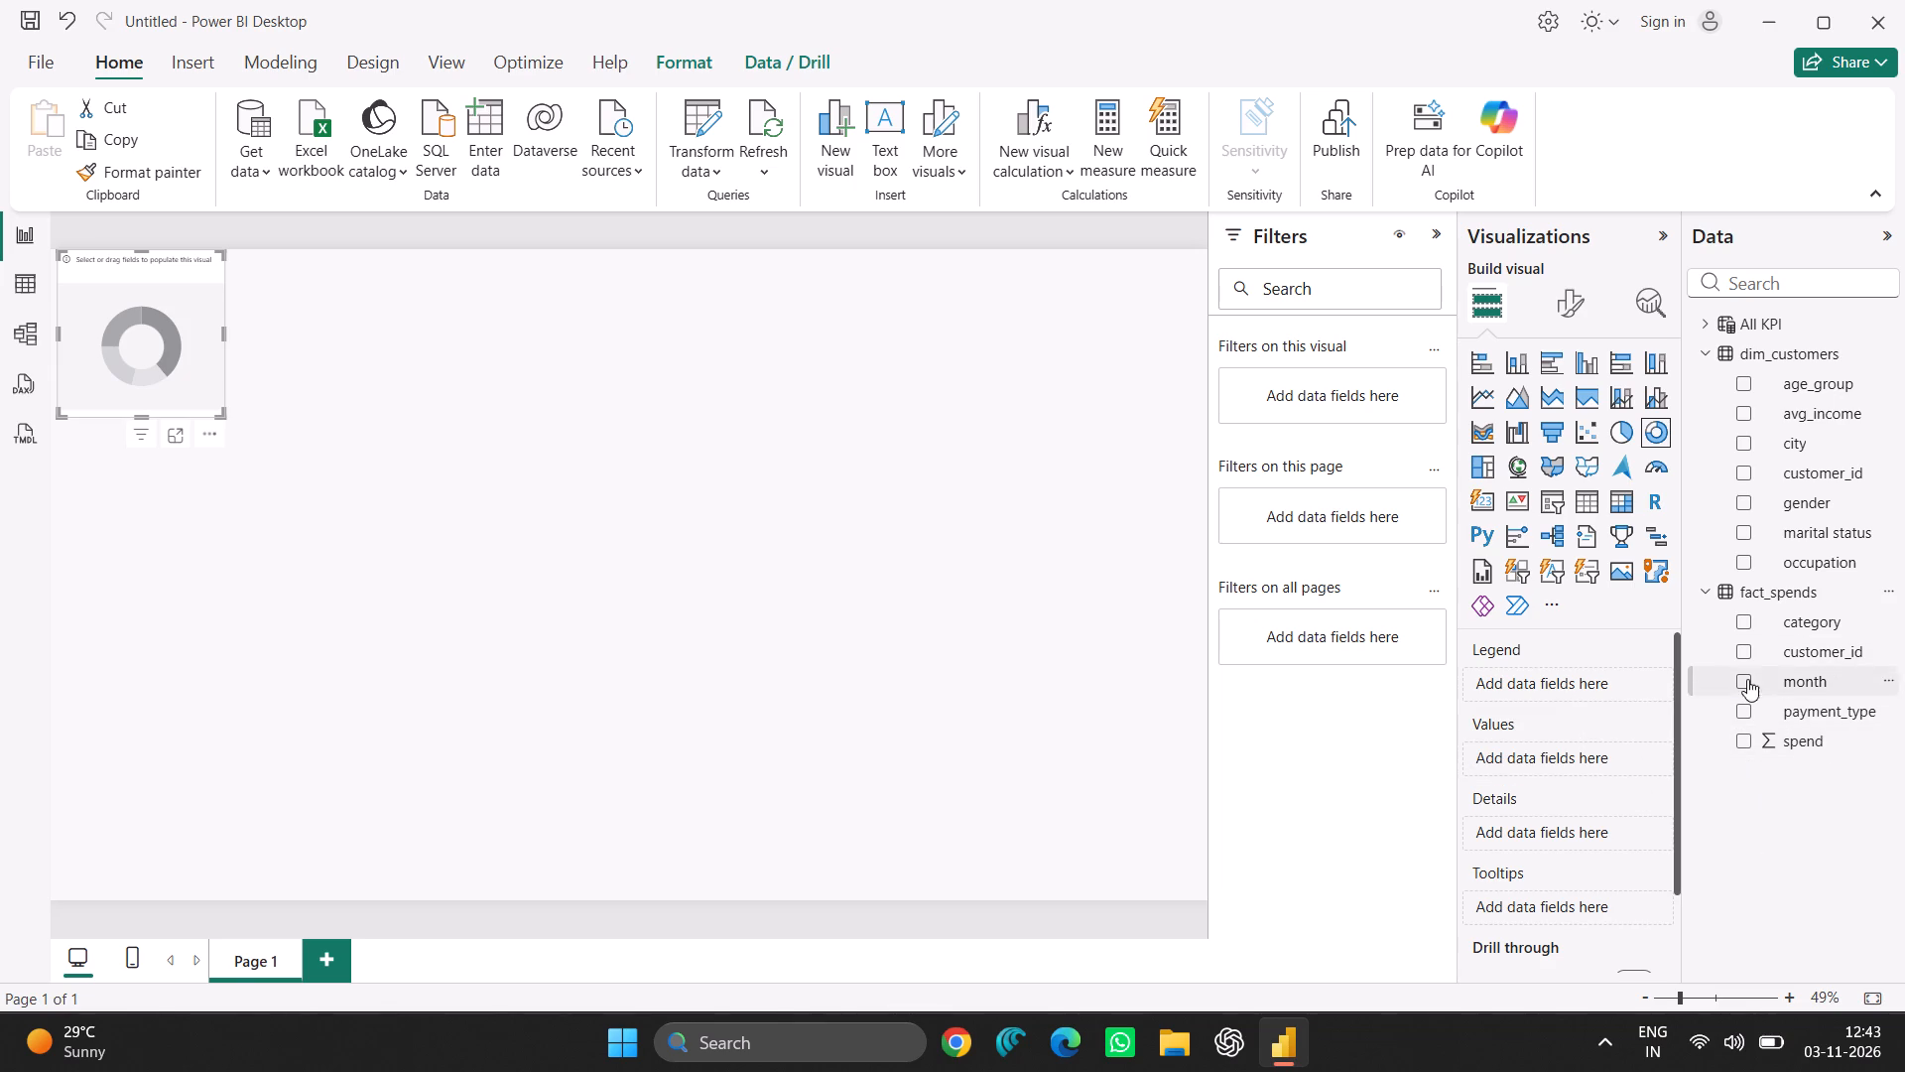
drag(1819, 710, 1595, 667)
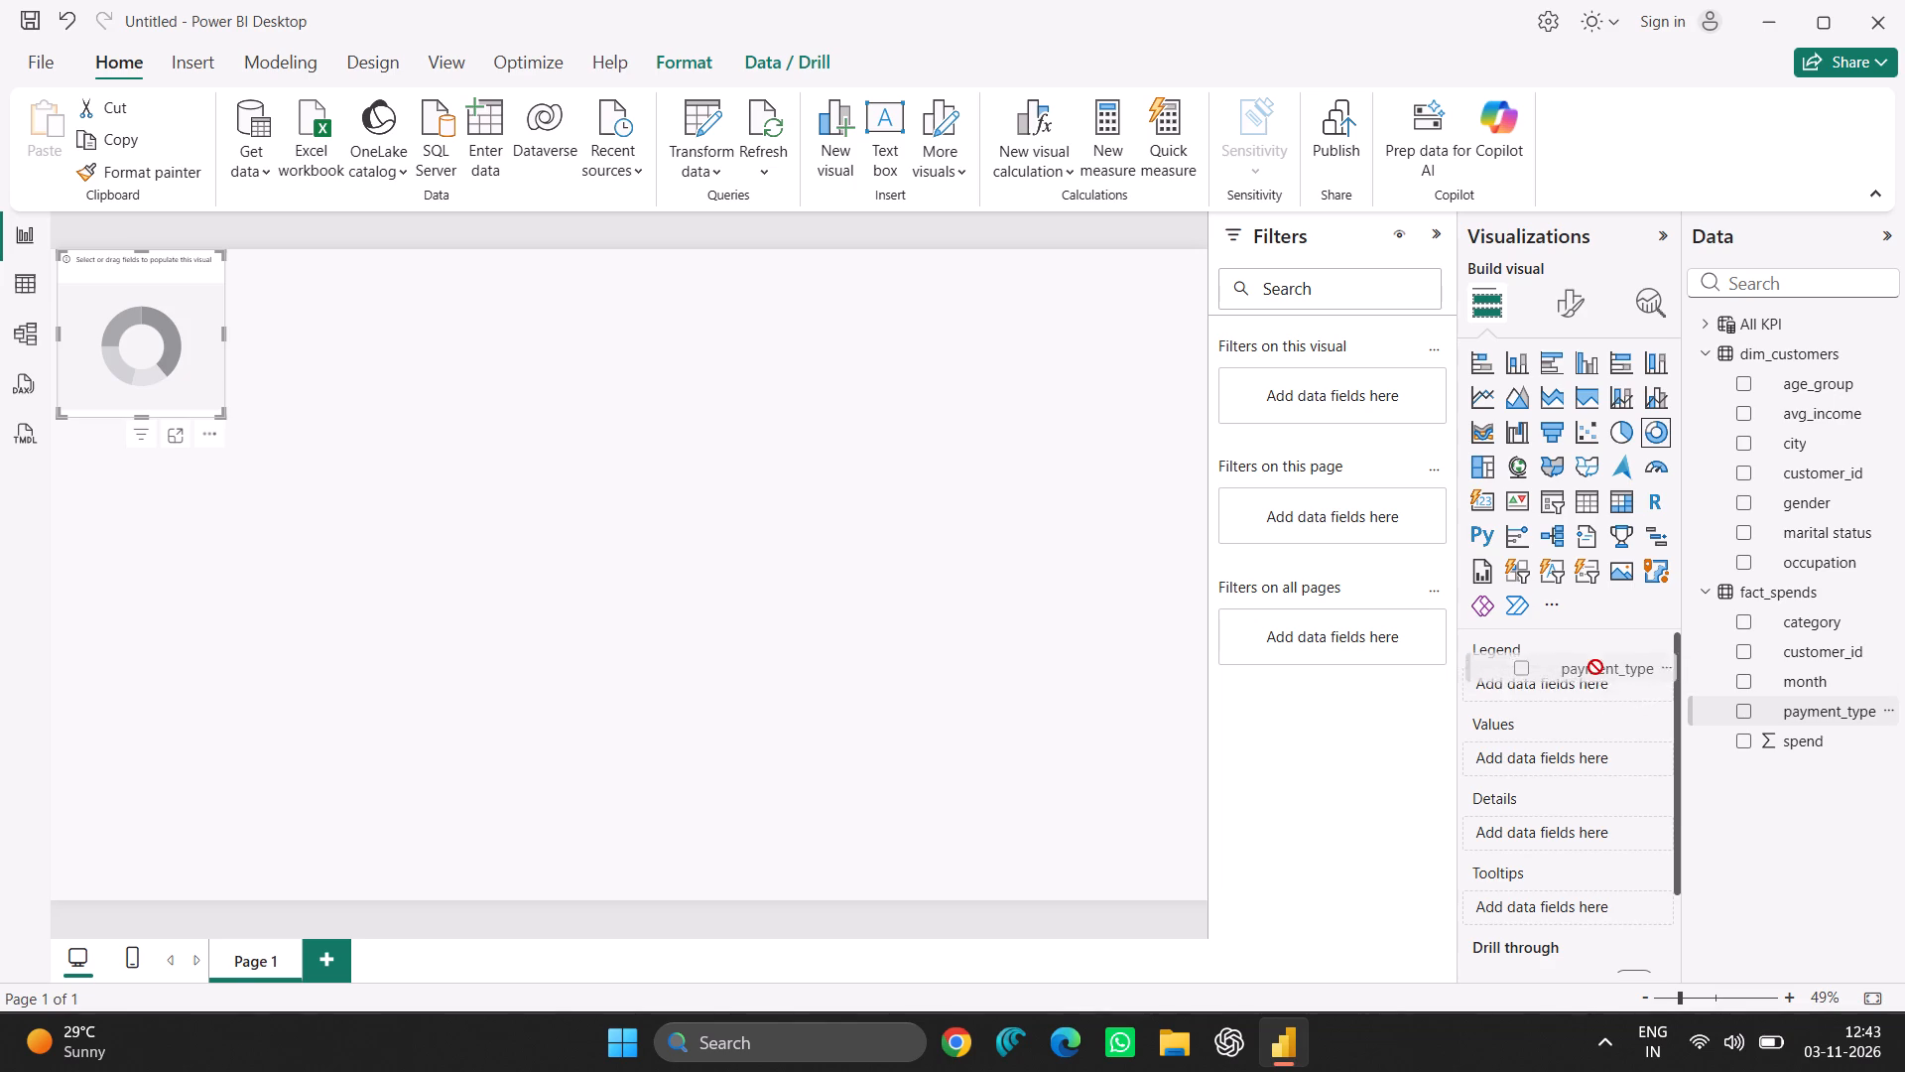
drag(1595, 667, 1580, 686)
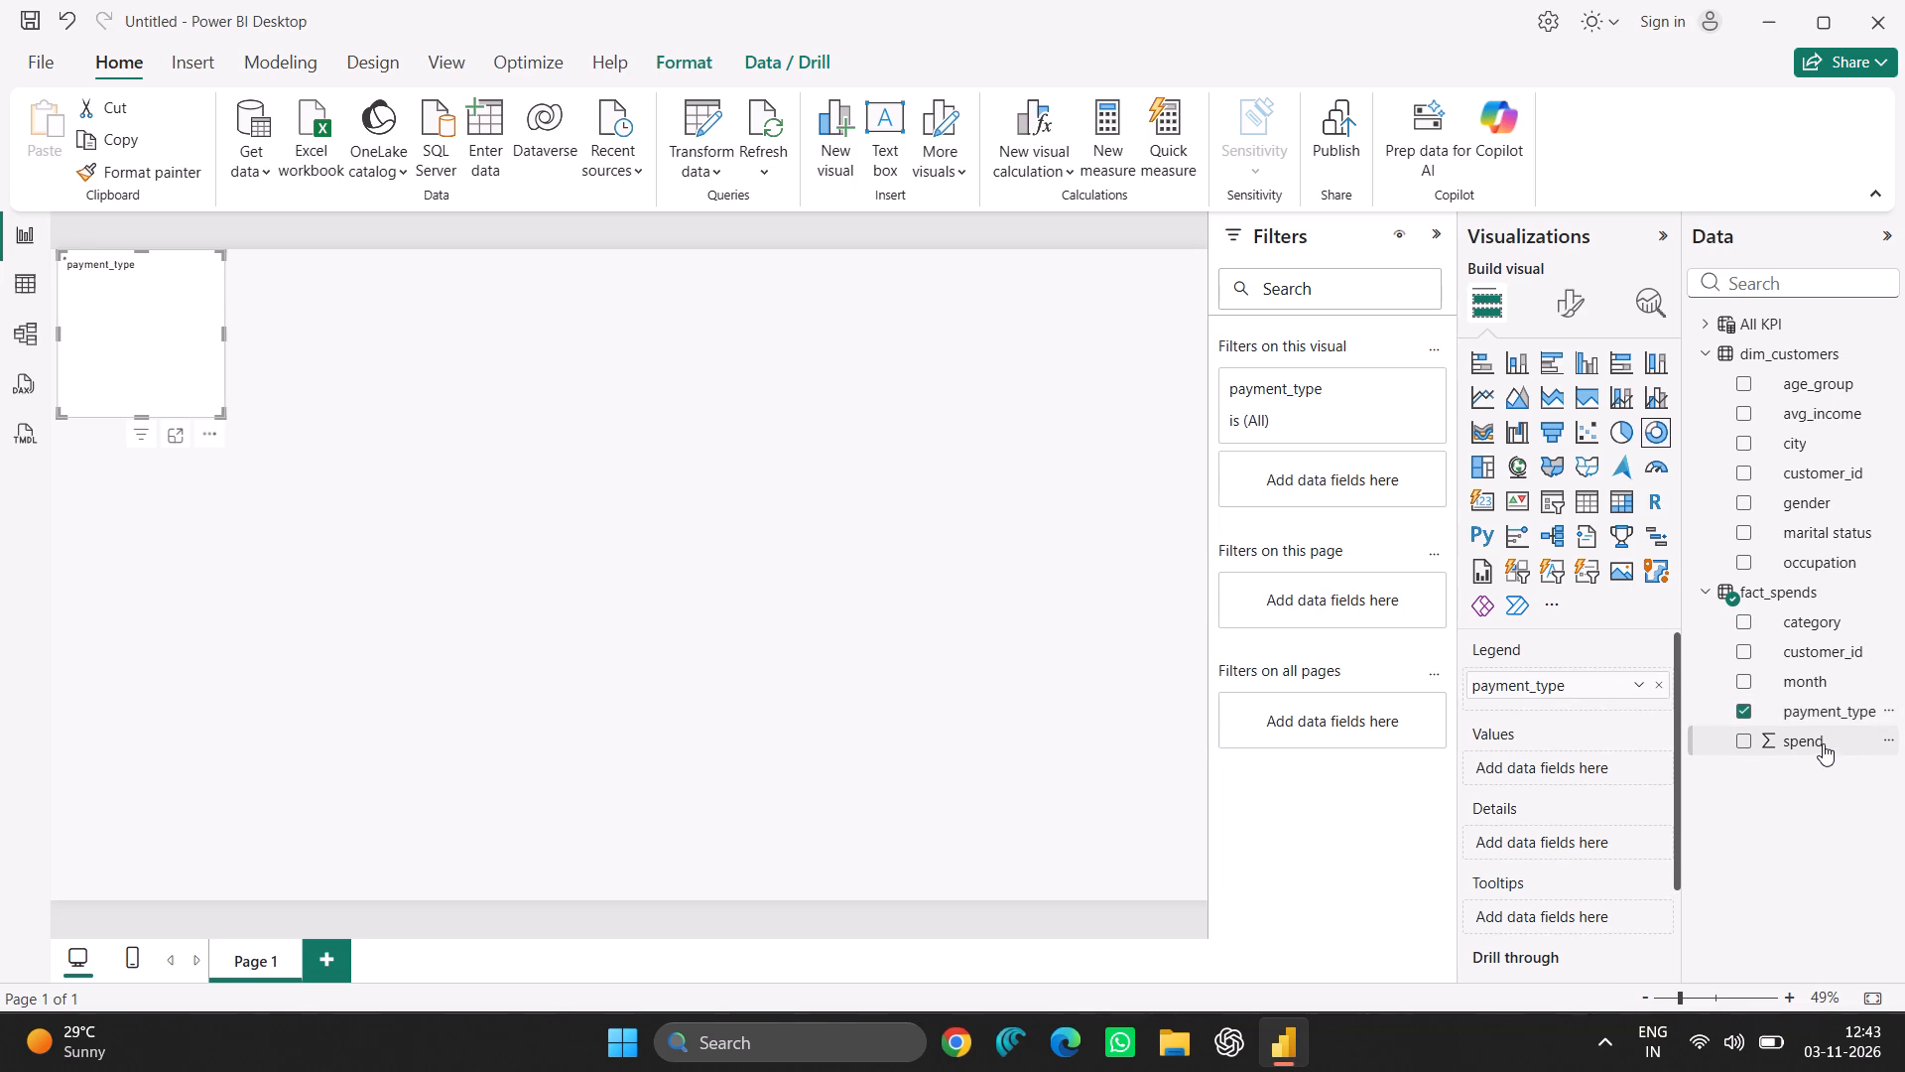
drag(1823, 743, 1578, 777)
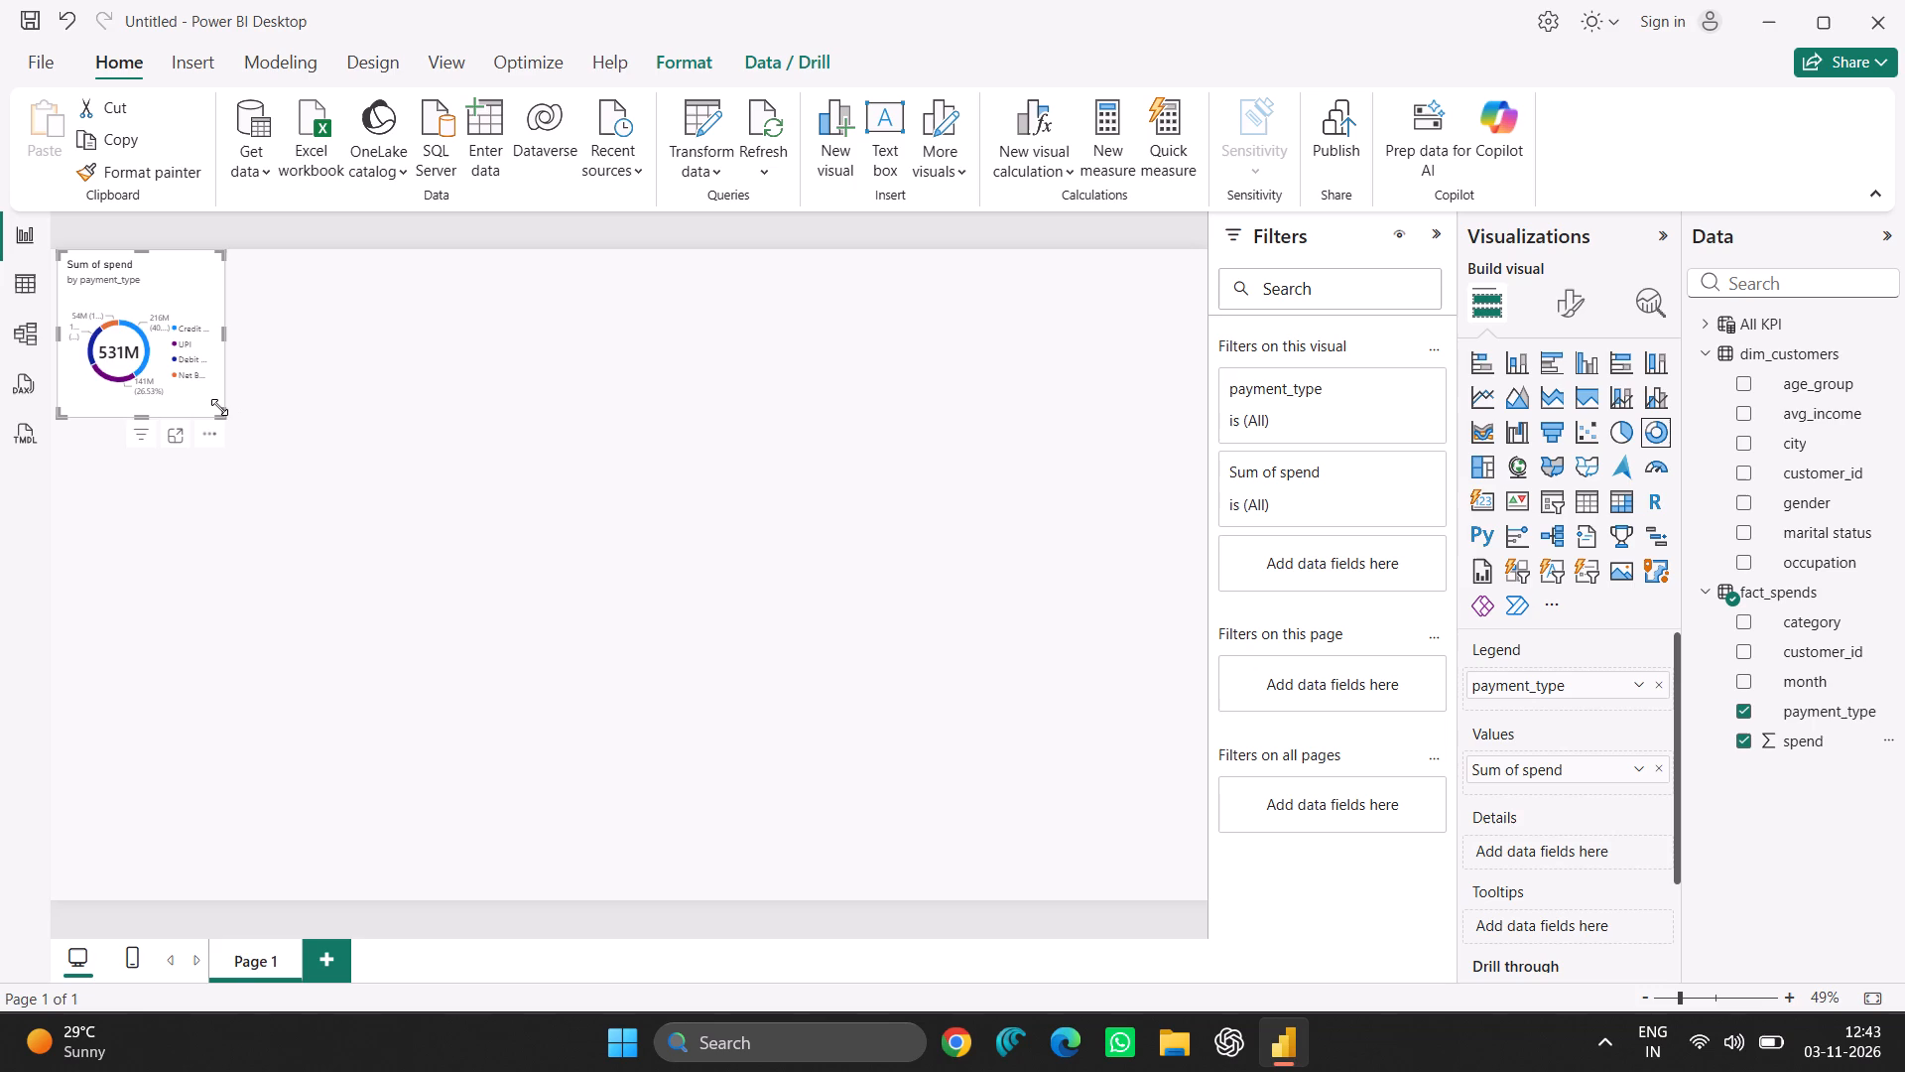
Enlarge the donut chart to about twice its width and one and a half times its height.
drag(219, 407, 415, 482)
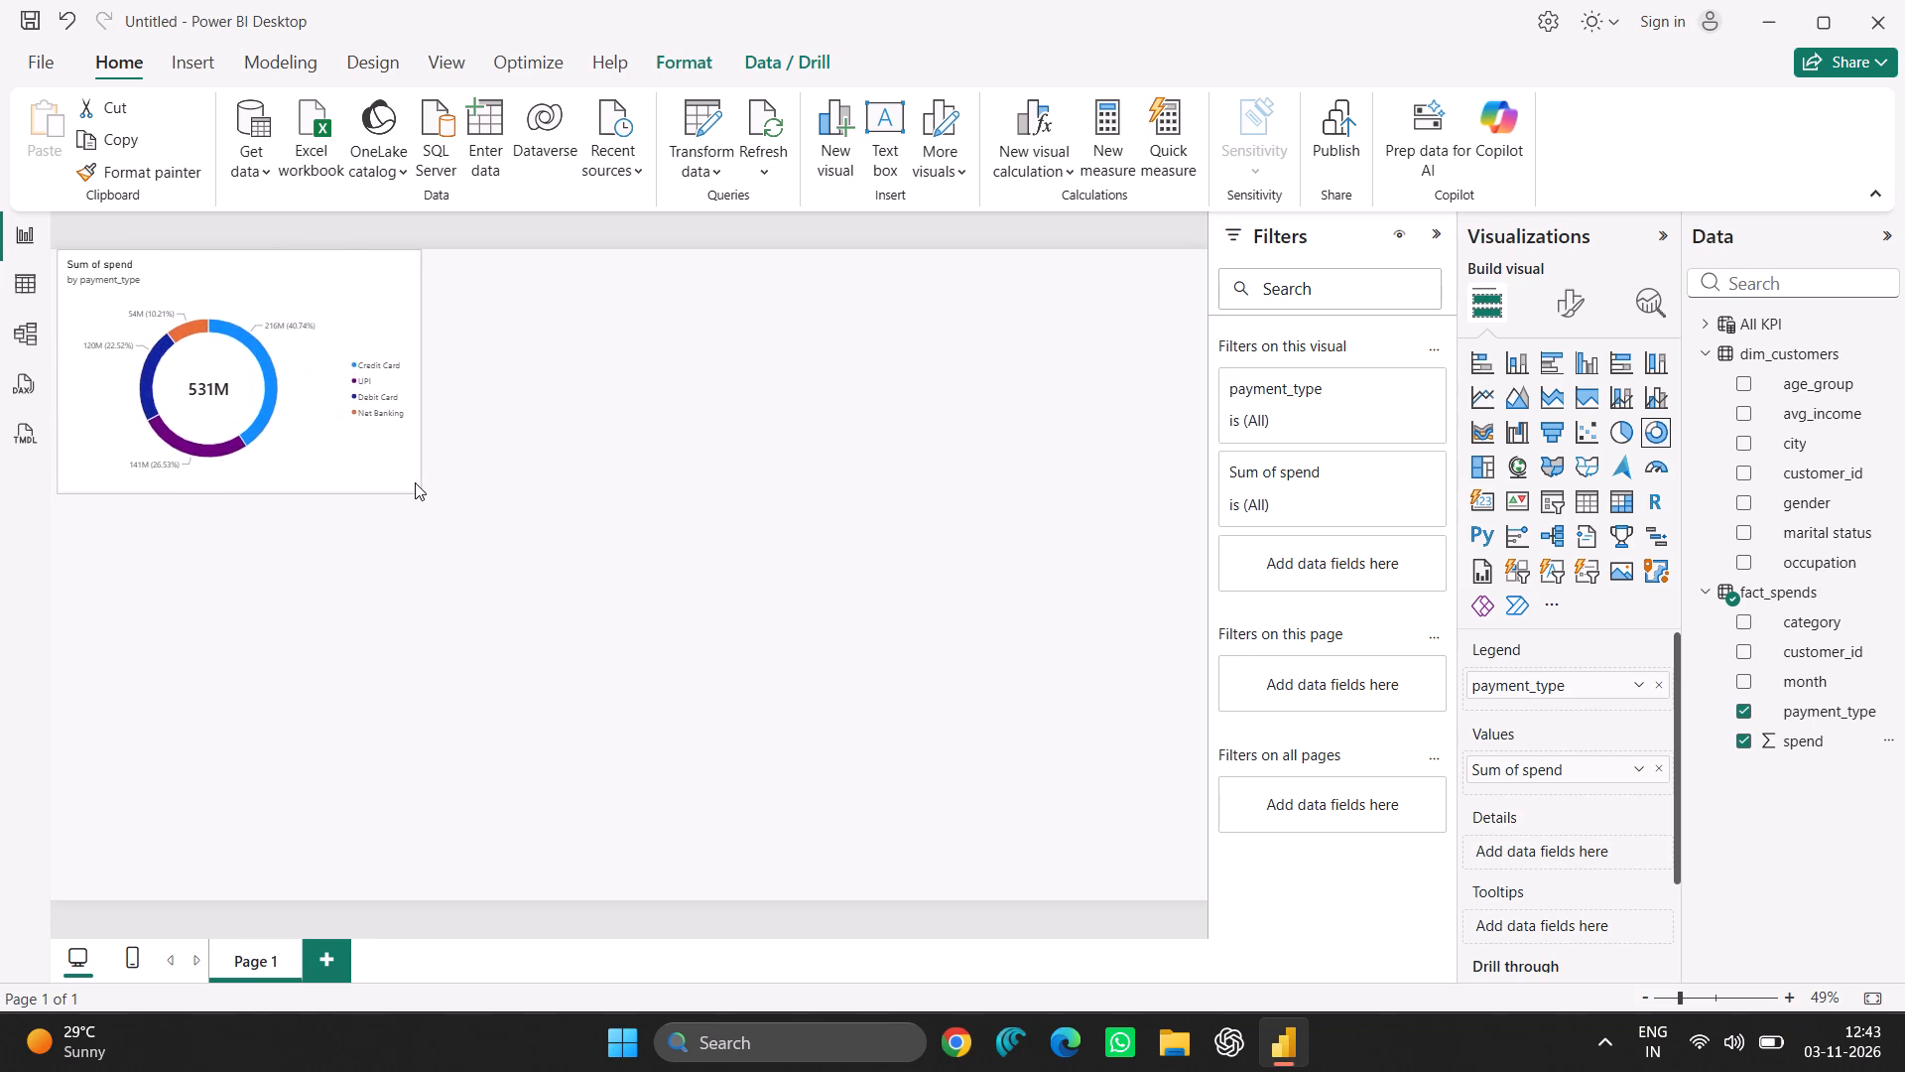
drag(415, 482, 418, 497)
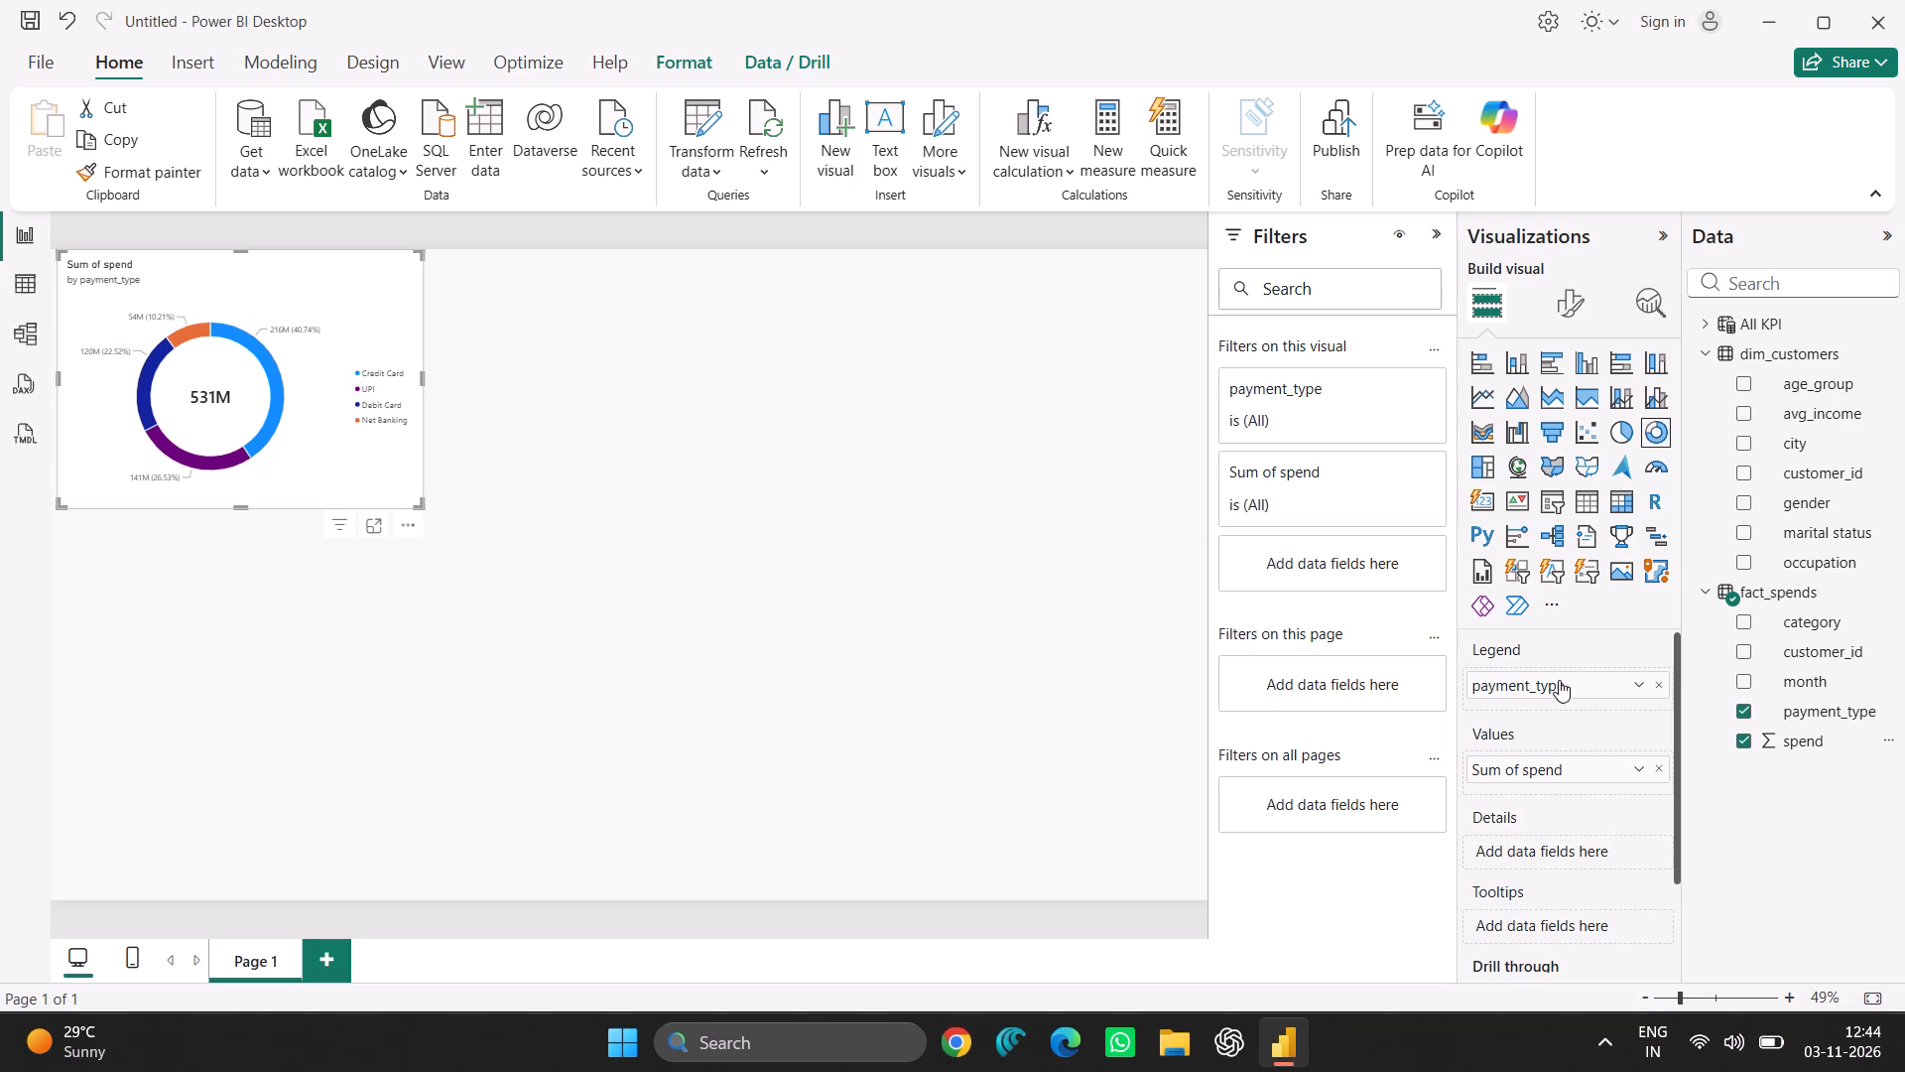
Examine the donut chart's payment_type field options and its title, legend and slices, including Net Banking and Credit Card.
scroll(1564, 685, up, 4)
click(1633, 676)
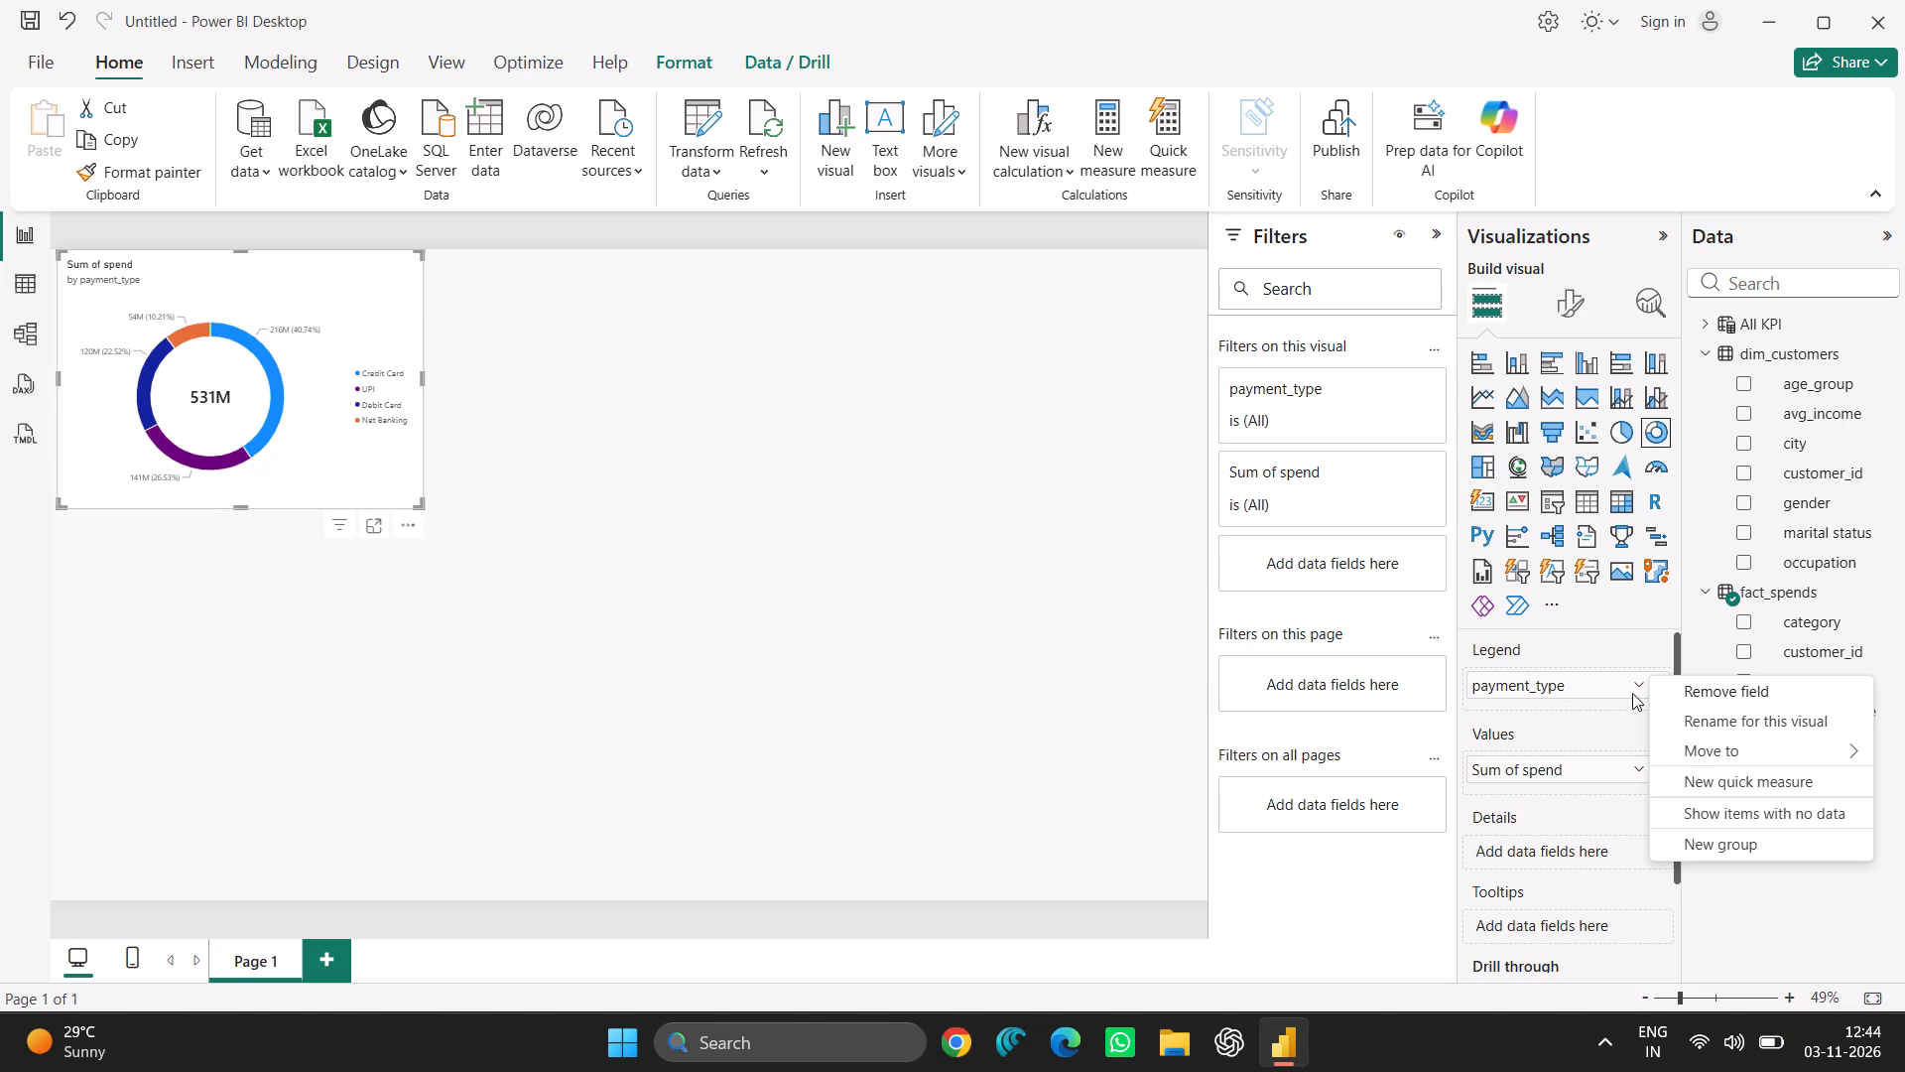
click(1625, 720)
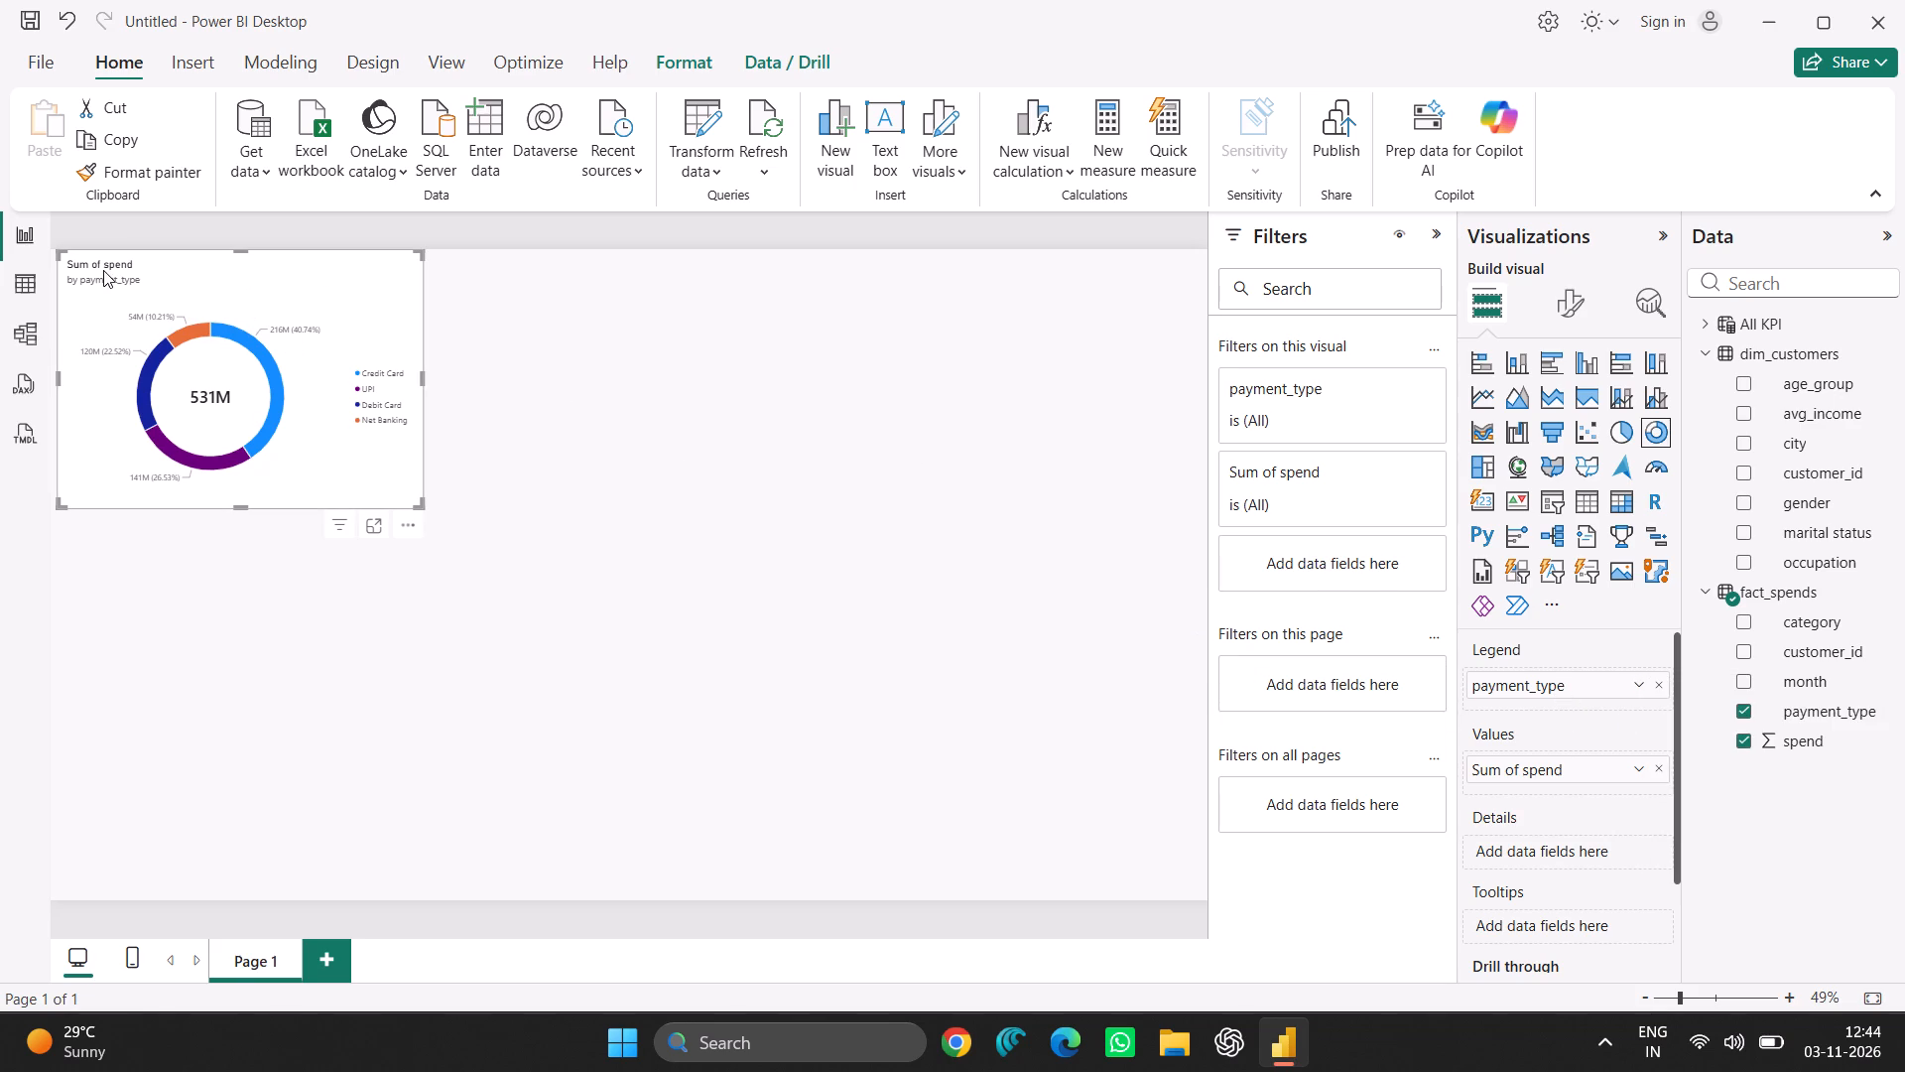
click(103, 267)
click(342, 365)
click(188, 330)
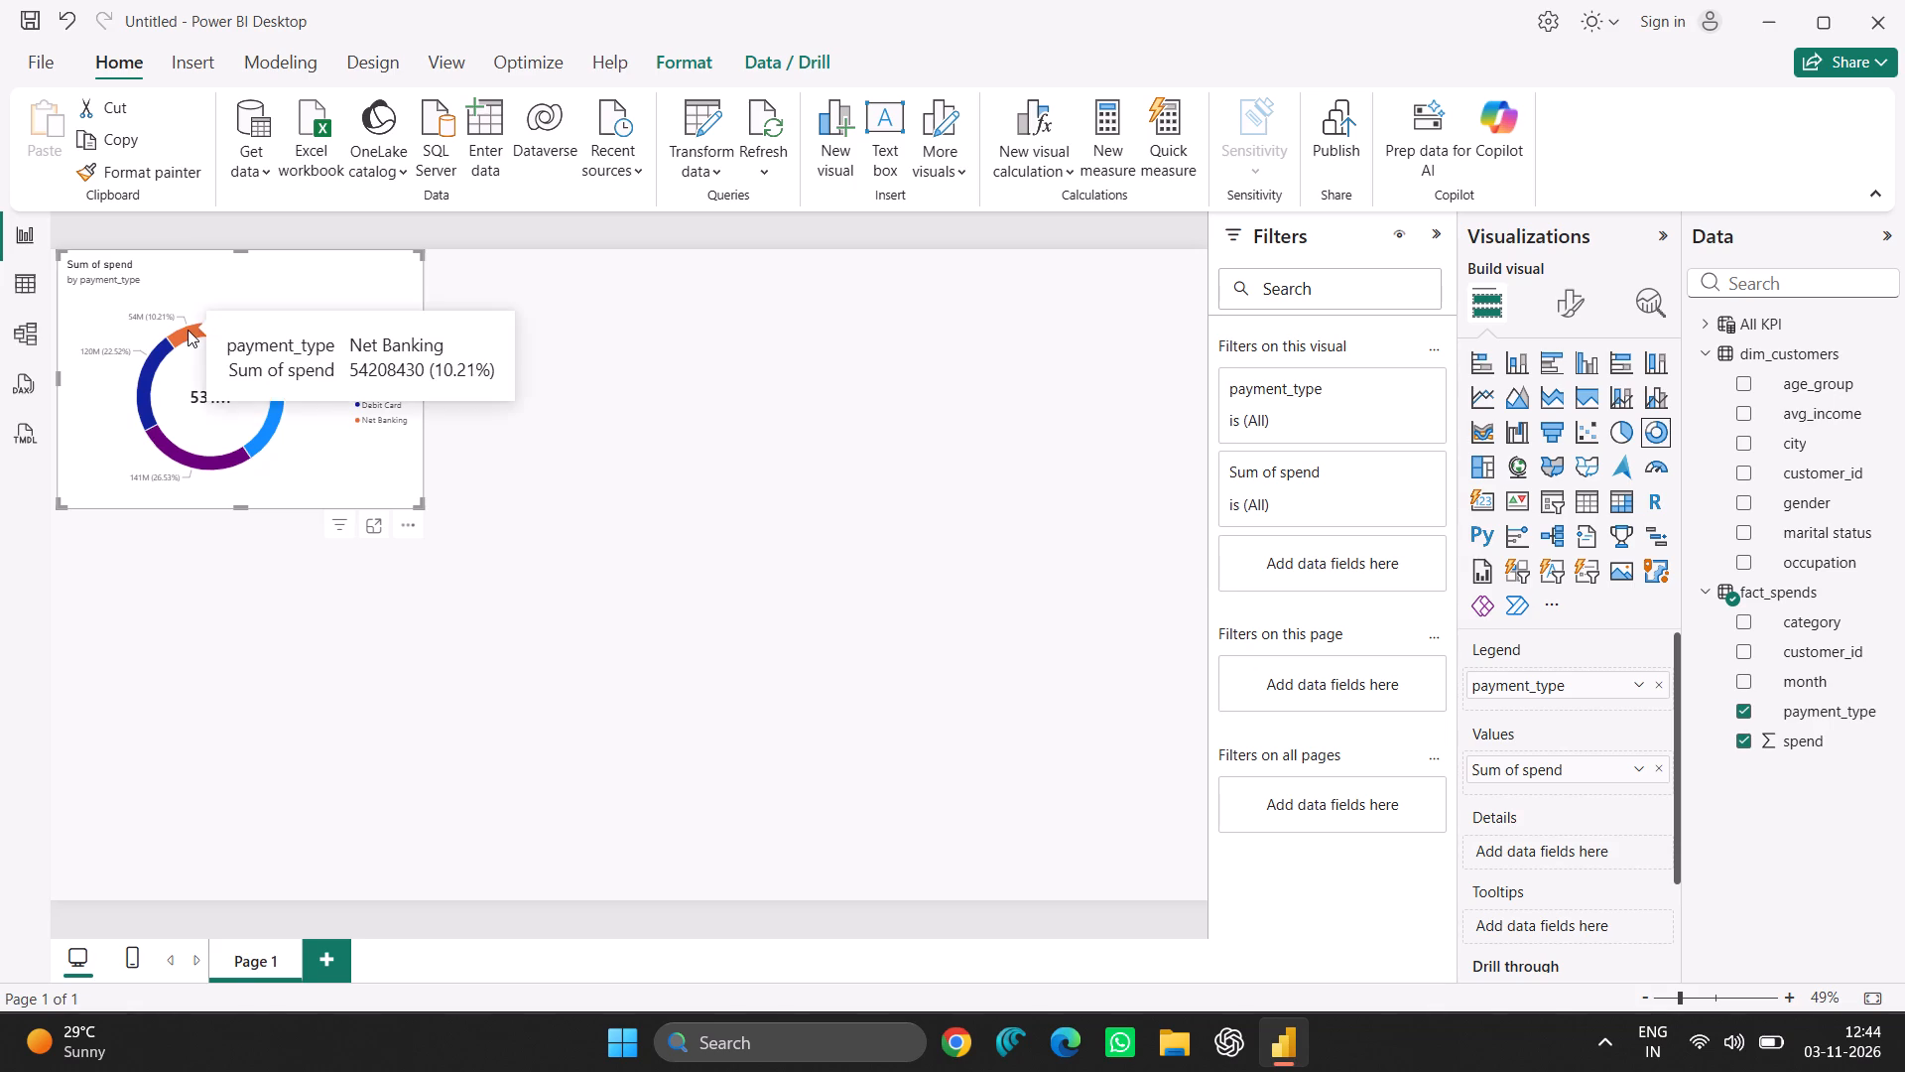
click(229, 333)
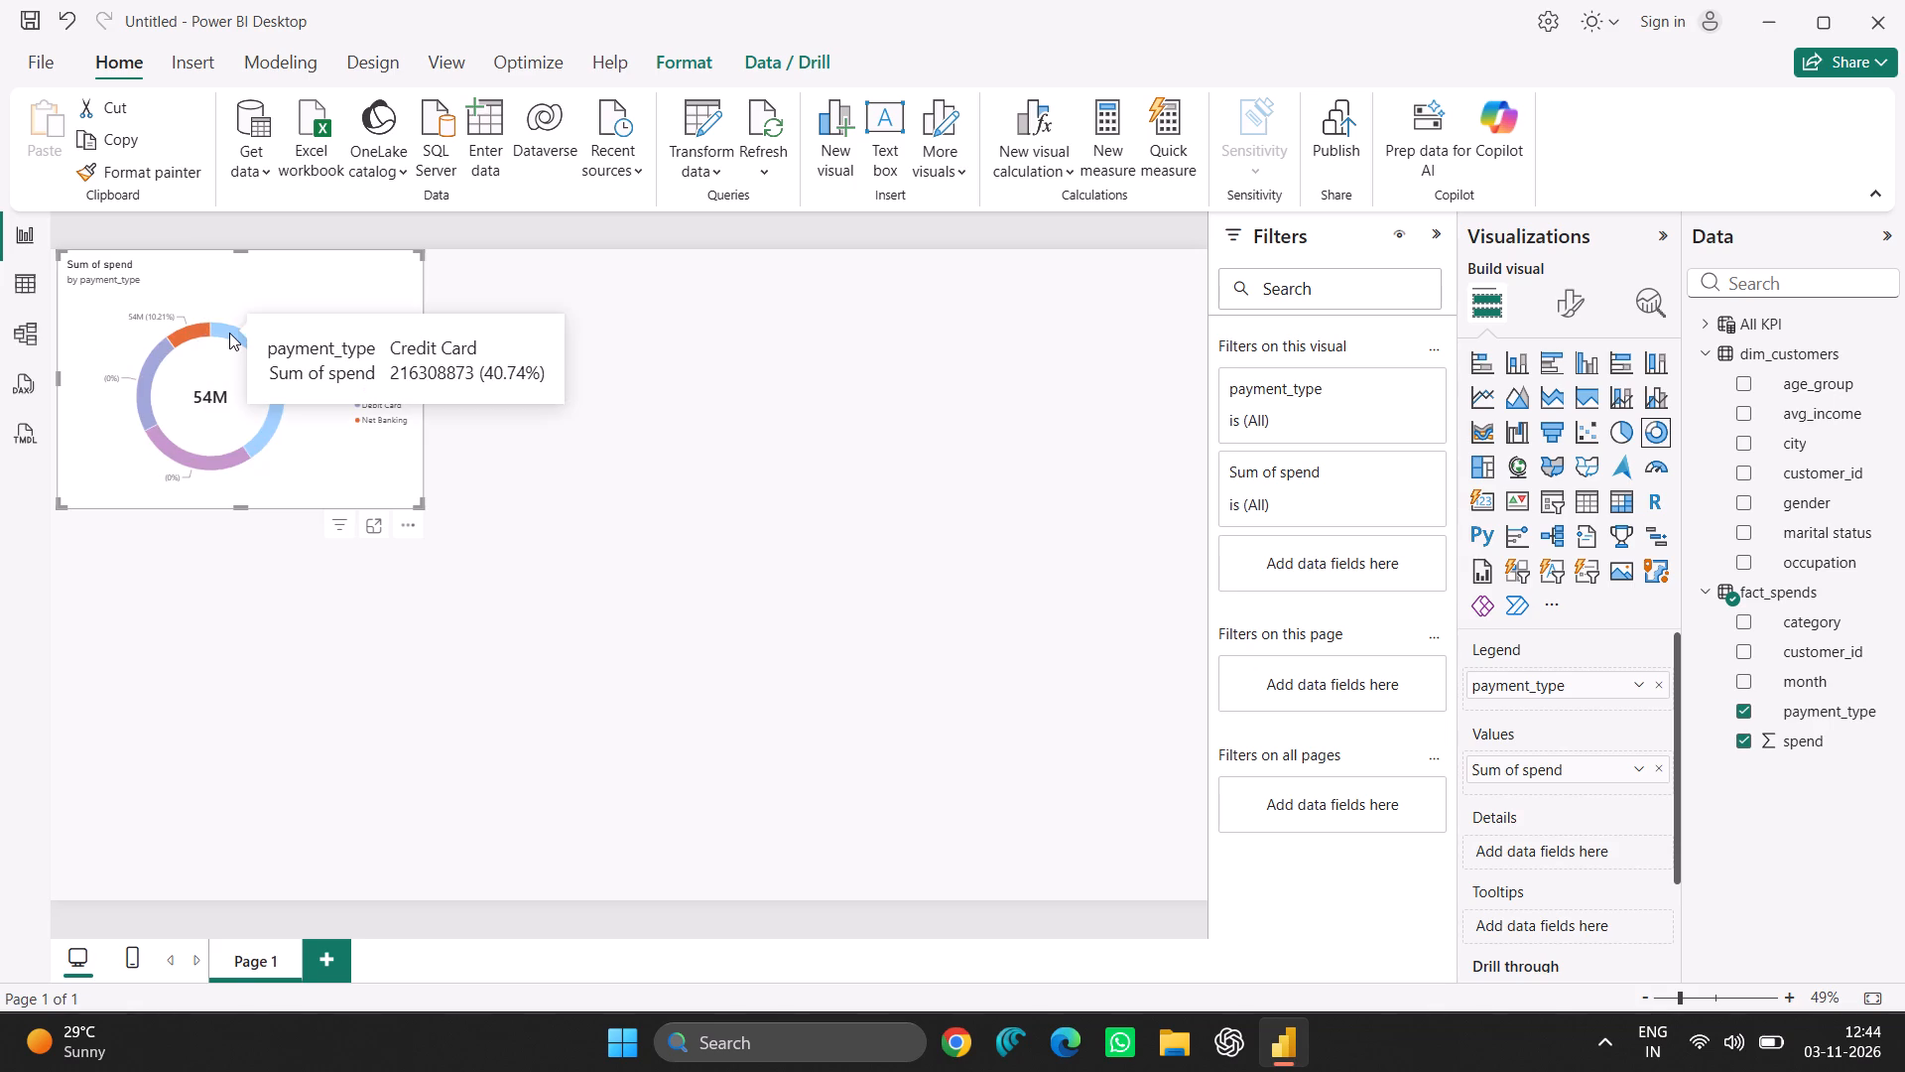
click(189, 397)
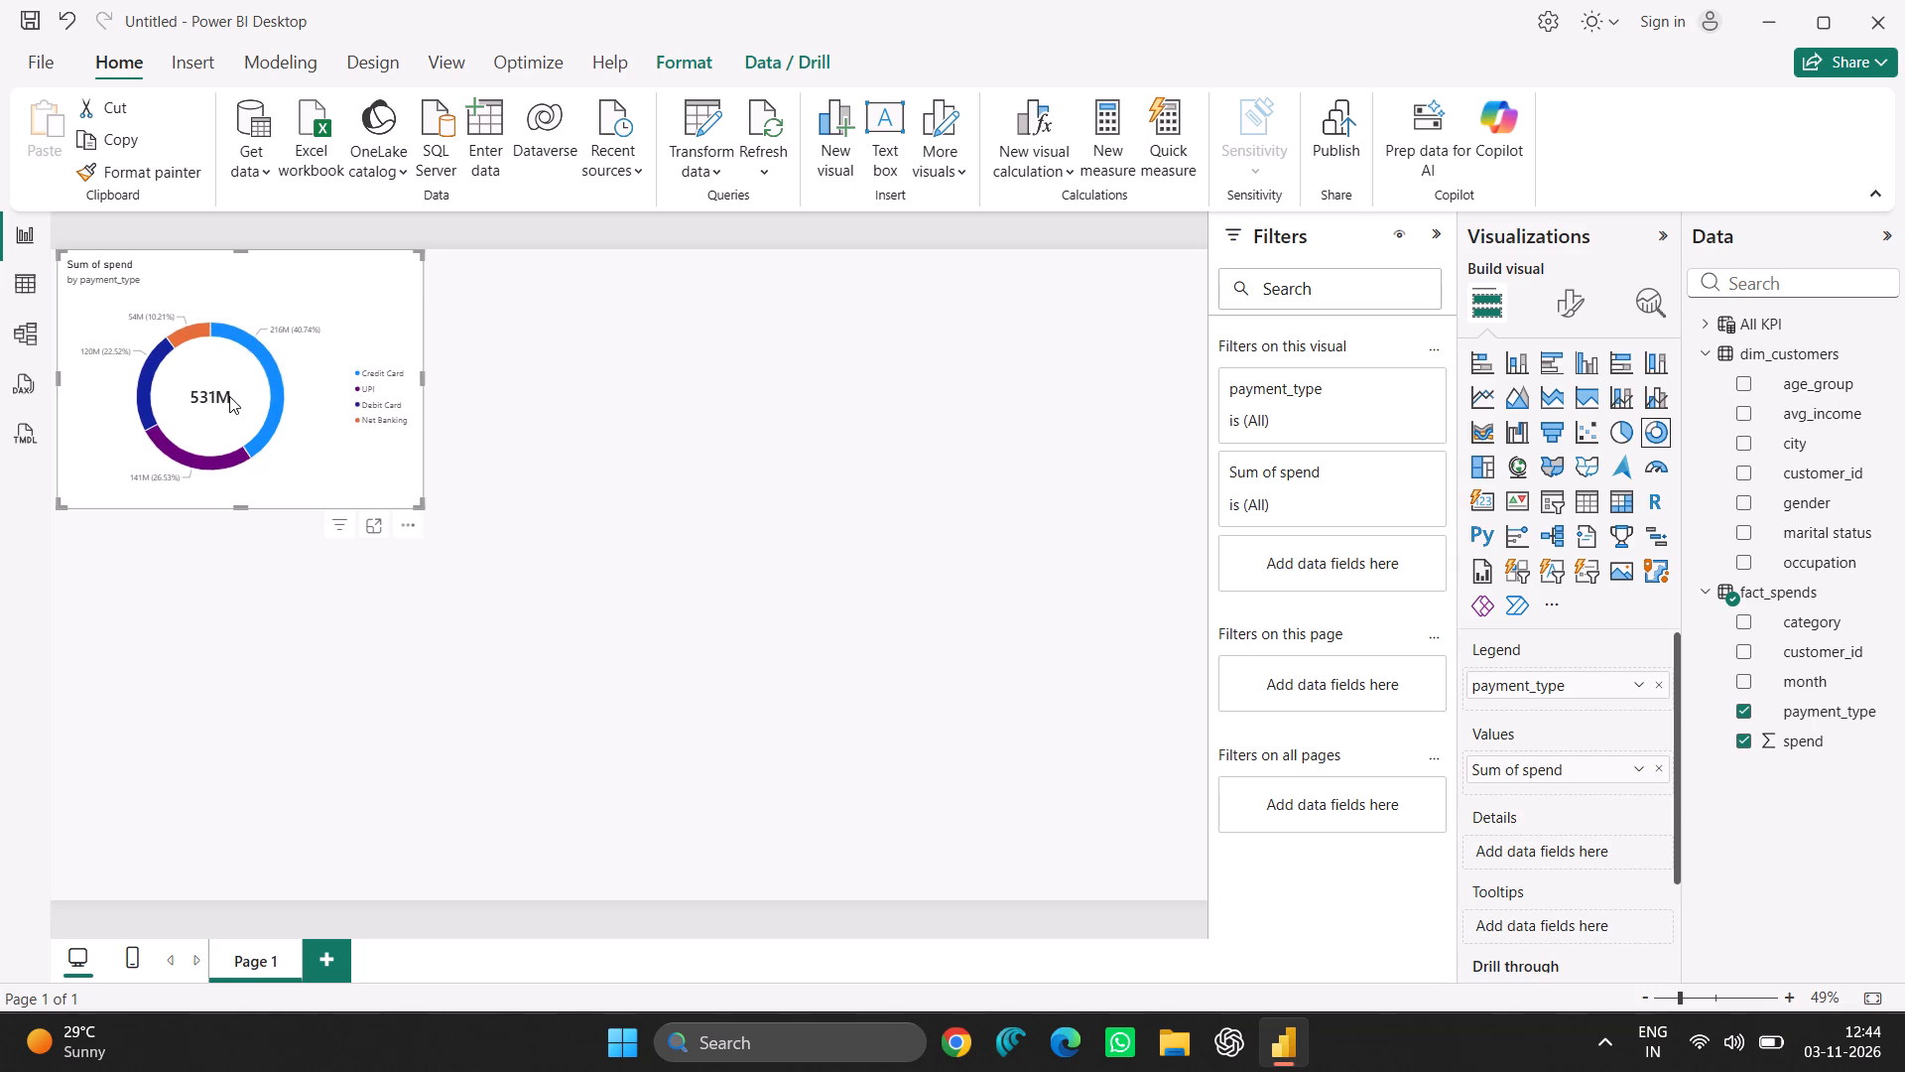
Move the donut chart to the bottom-right corner of the report page.
drag(328, 401, 656, 705)
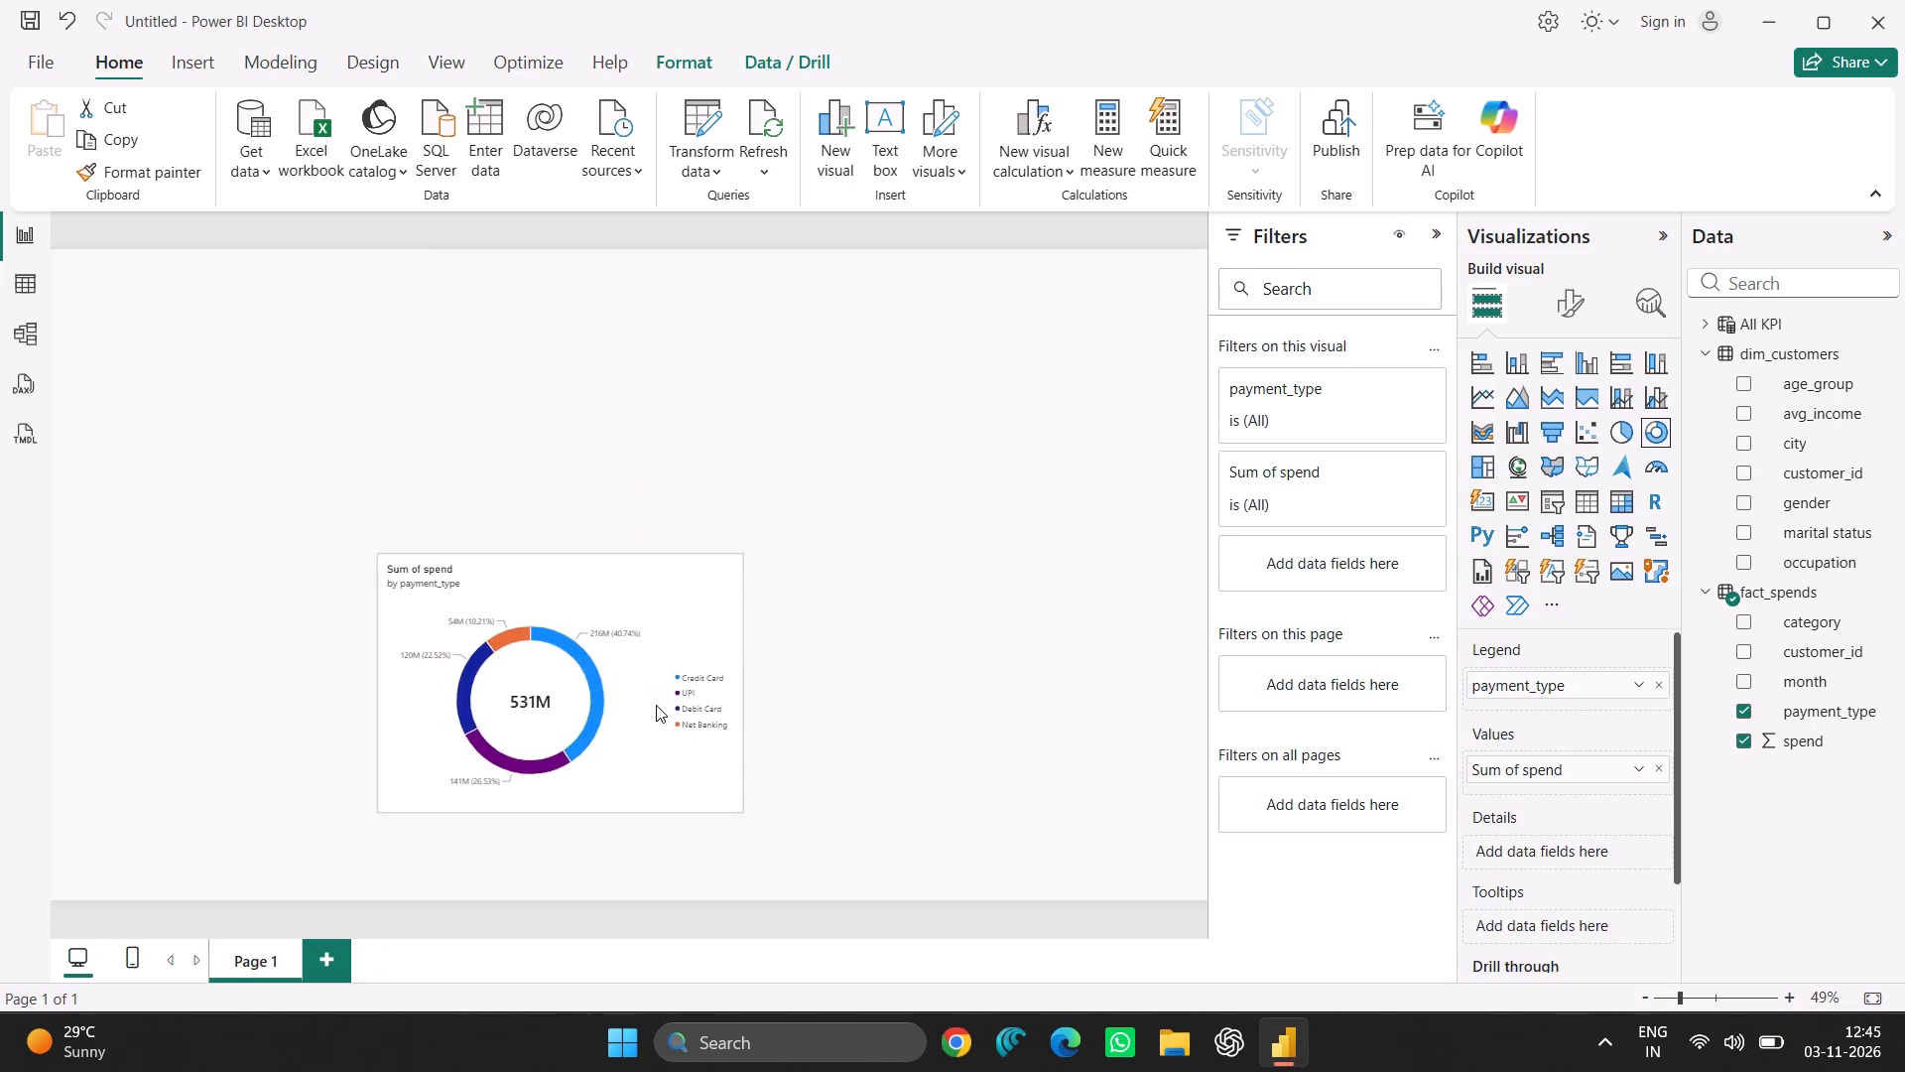
drag(656, 705, 1015, 748)
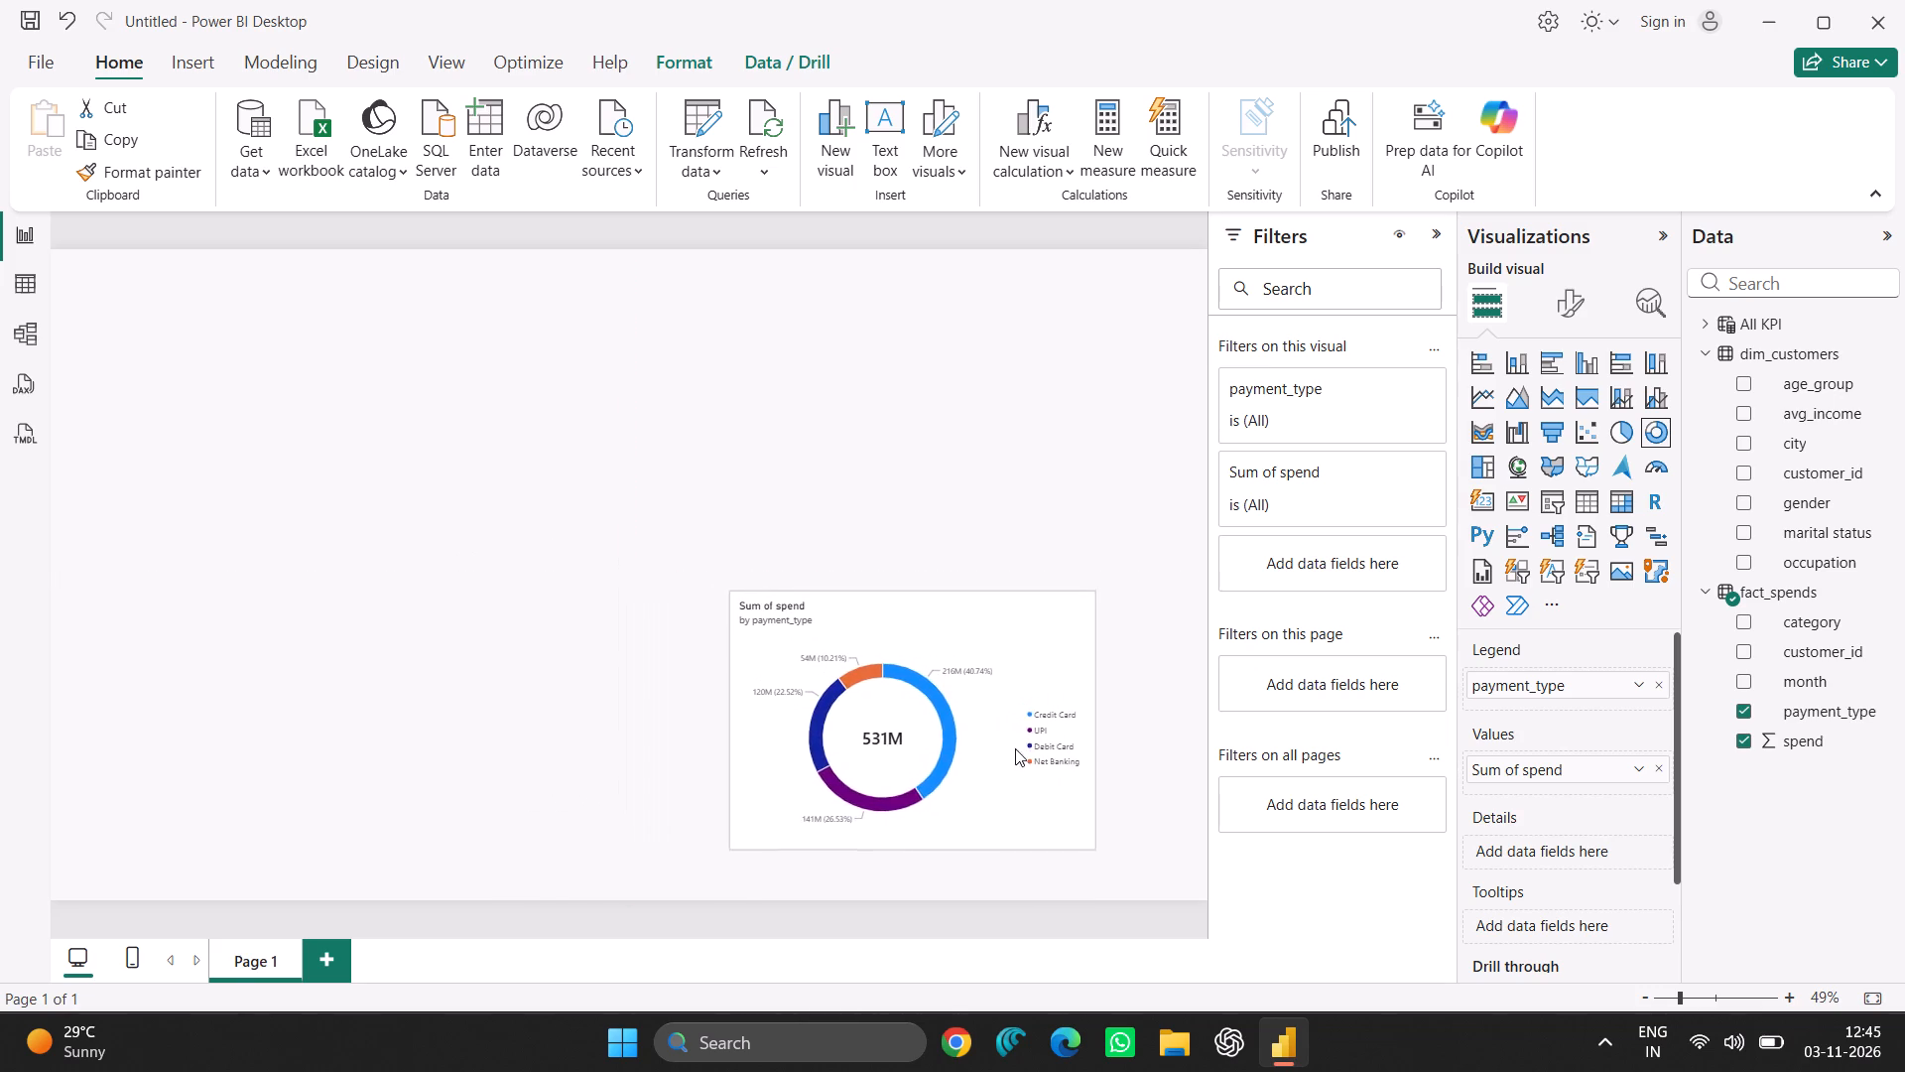
drag(1015, 748, 1177, 786)
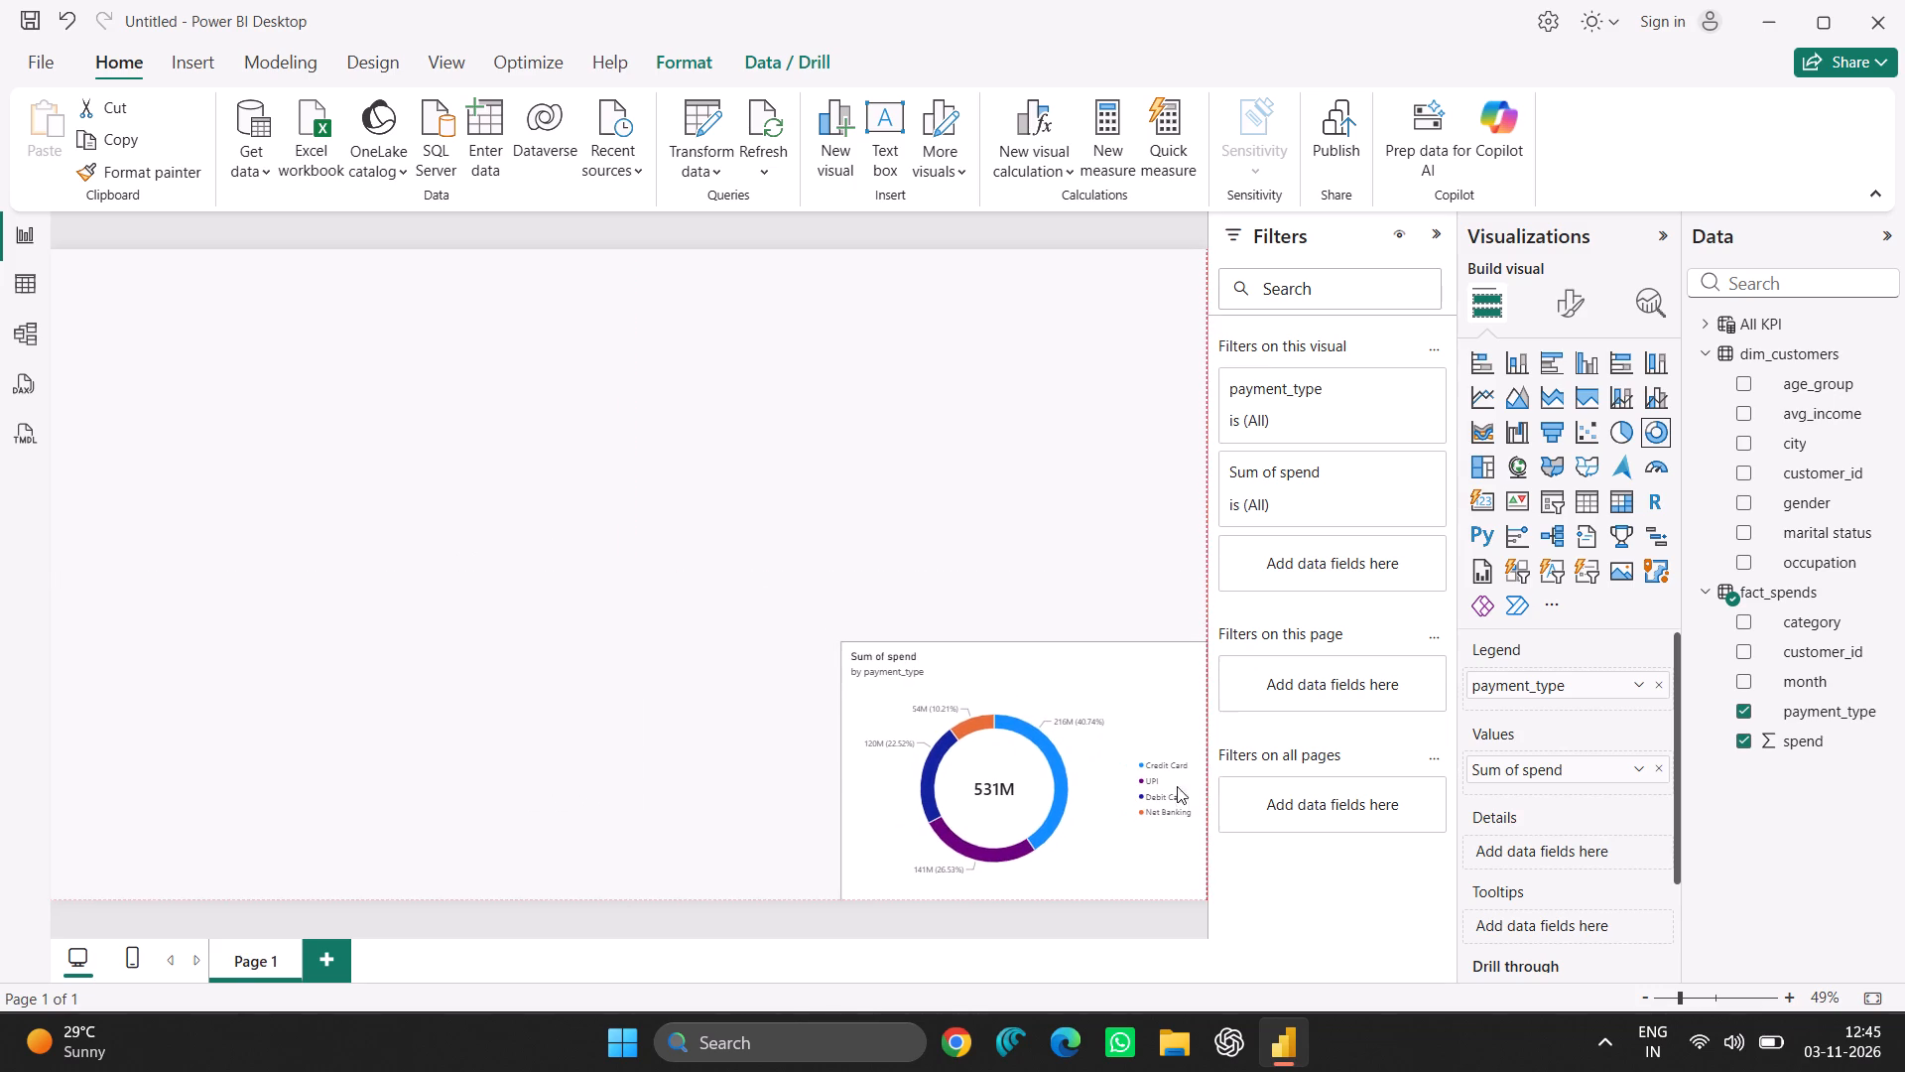
drag(1177, 786, 1198, 786)
Add a stacked bar chart with occupation on the Y-axis and the count of avg_income from dim_customers on the X-axis.
click(988, 574)
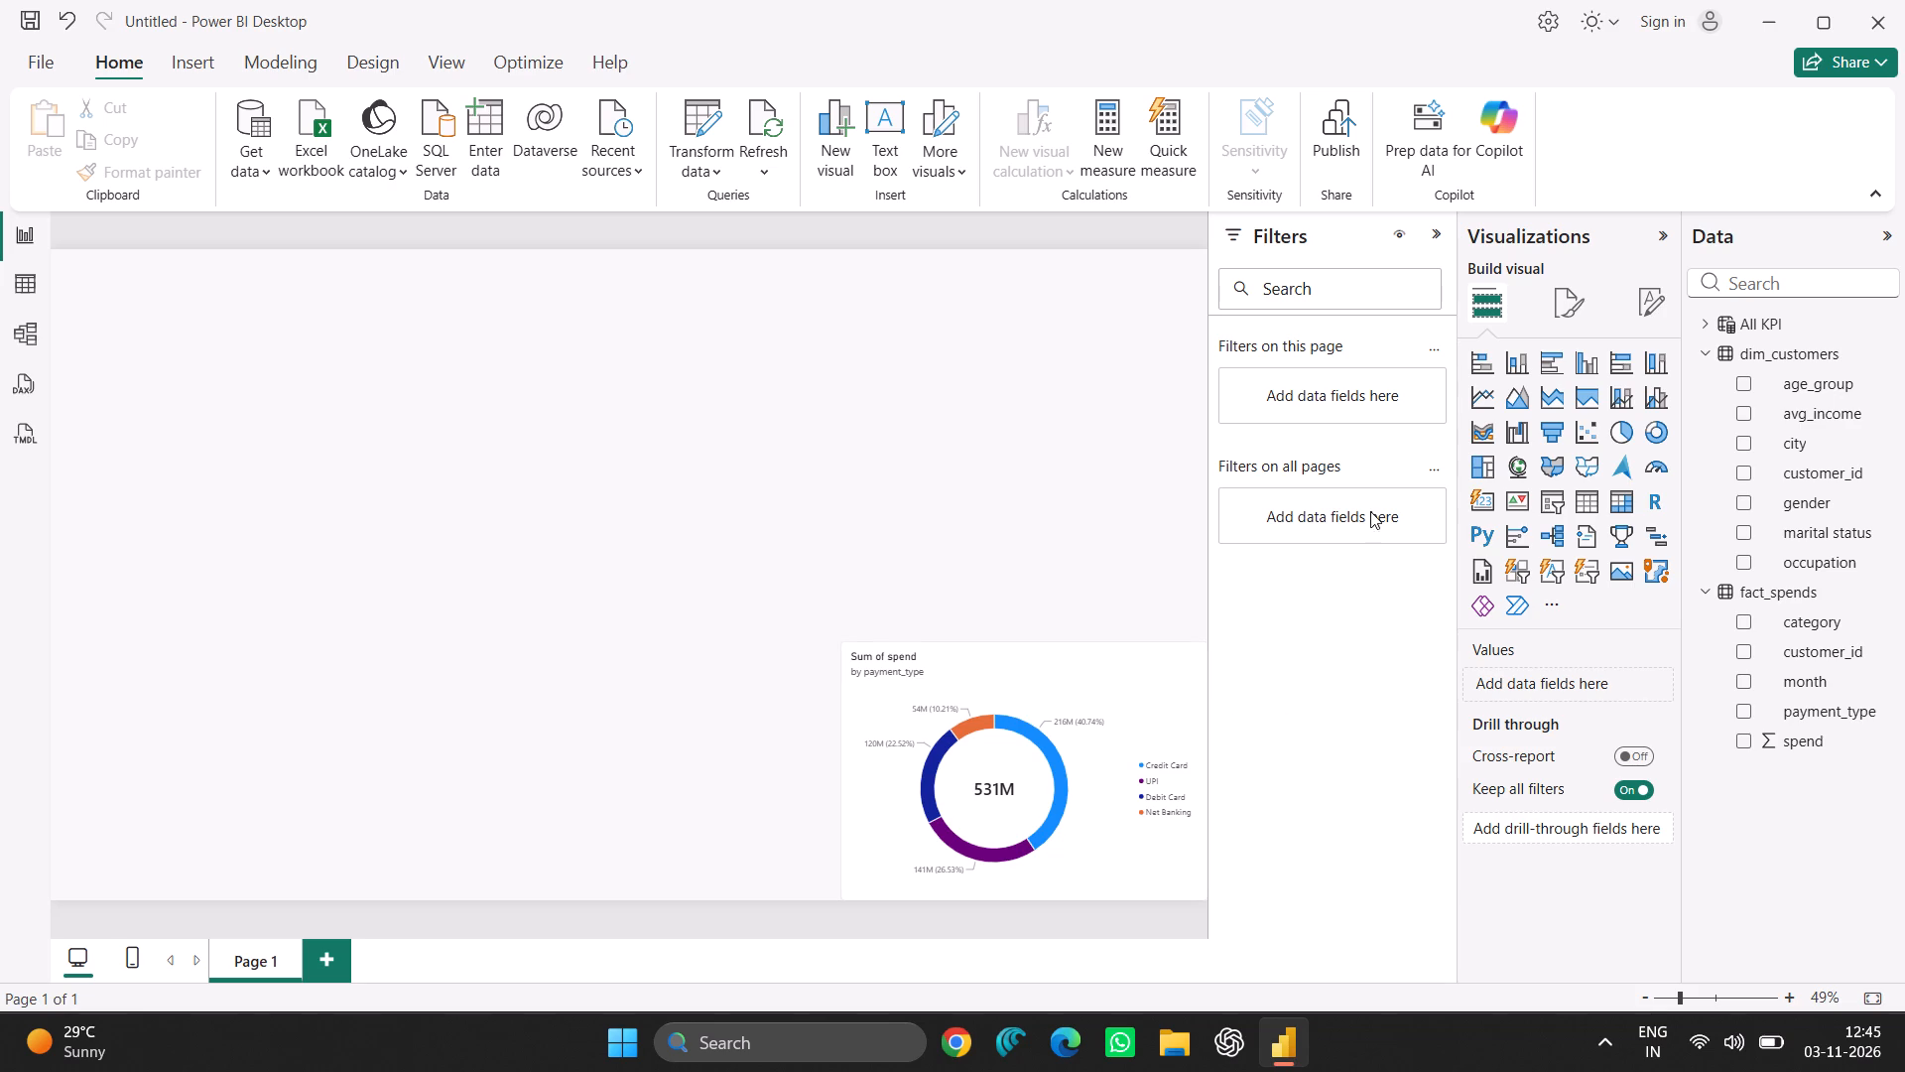
click(1488, 366)
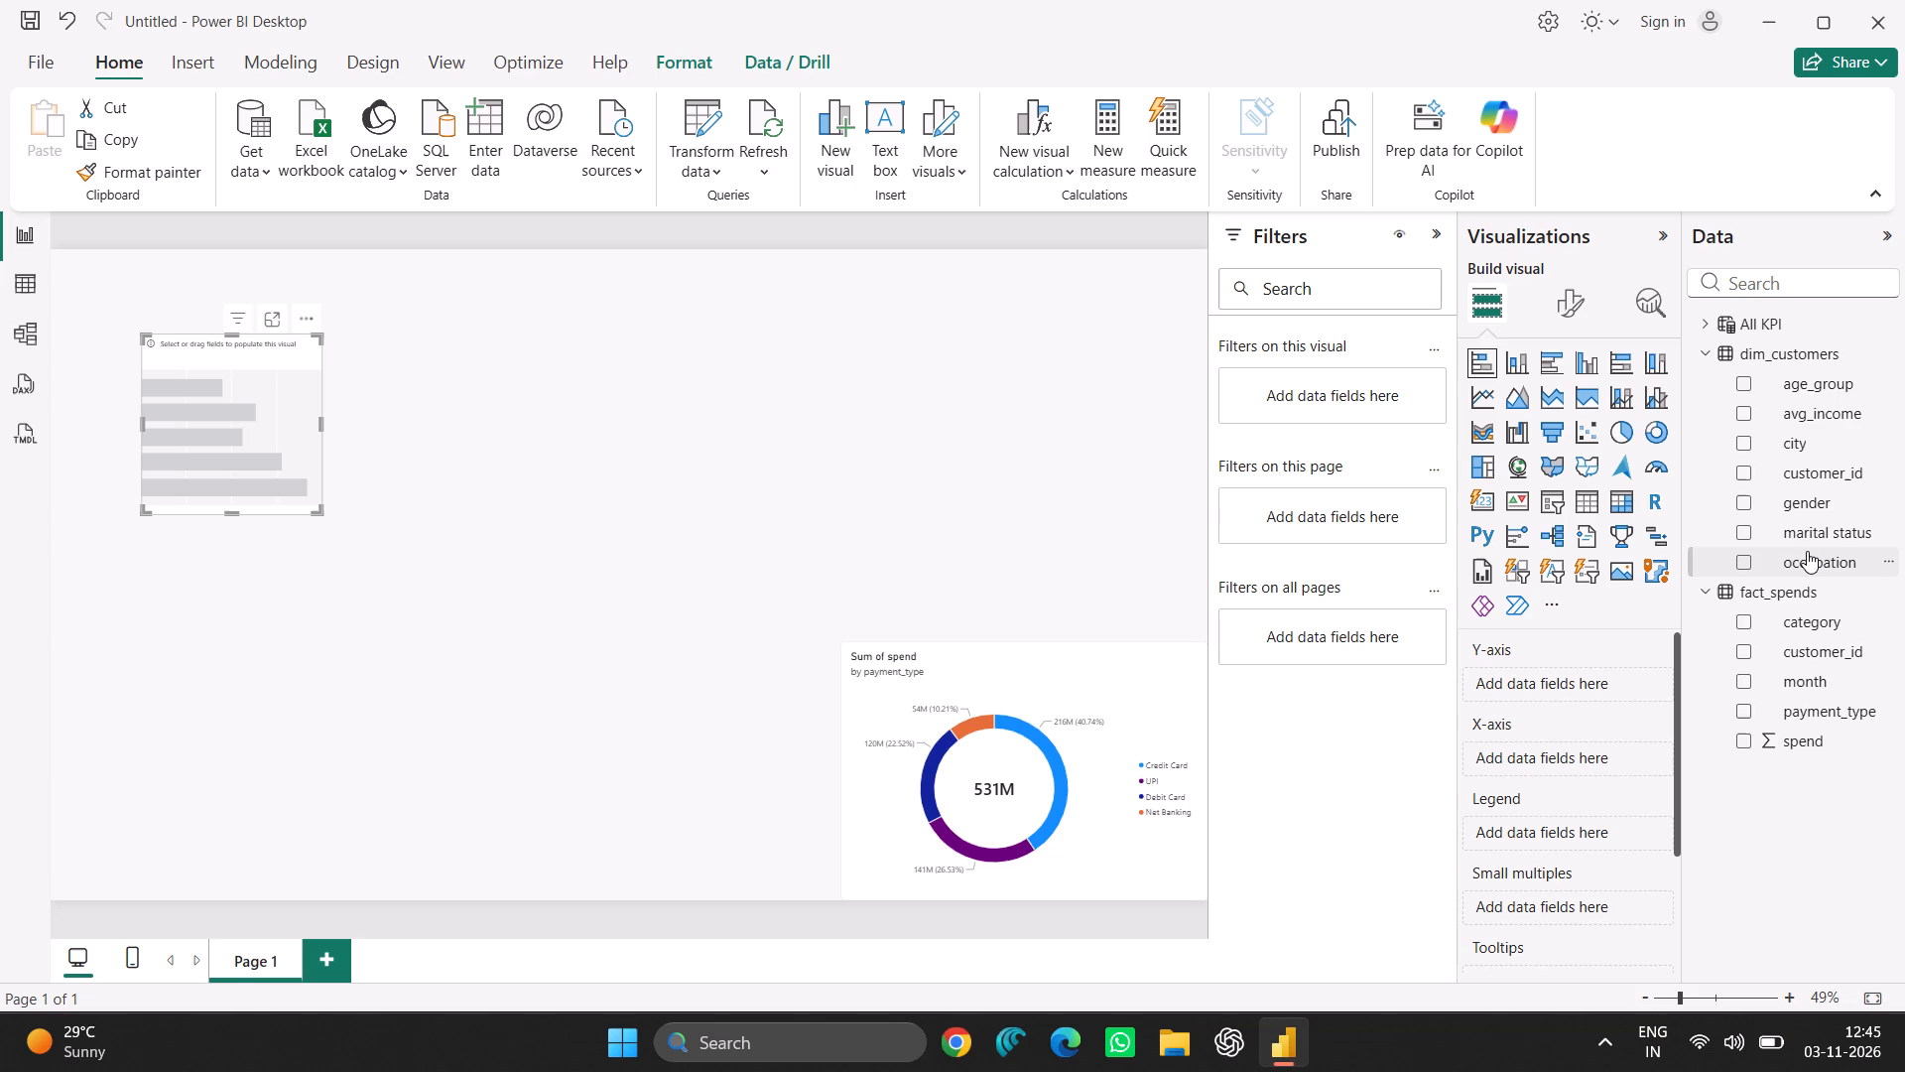
drag(1807, 551, 1587, 679)
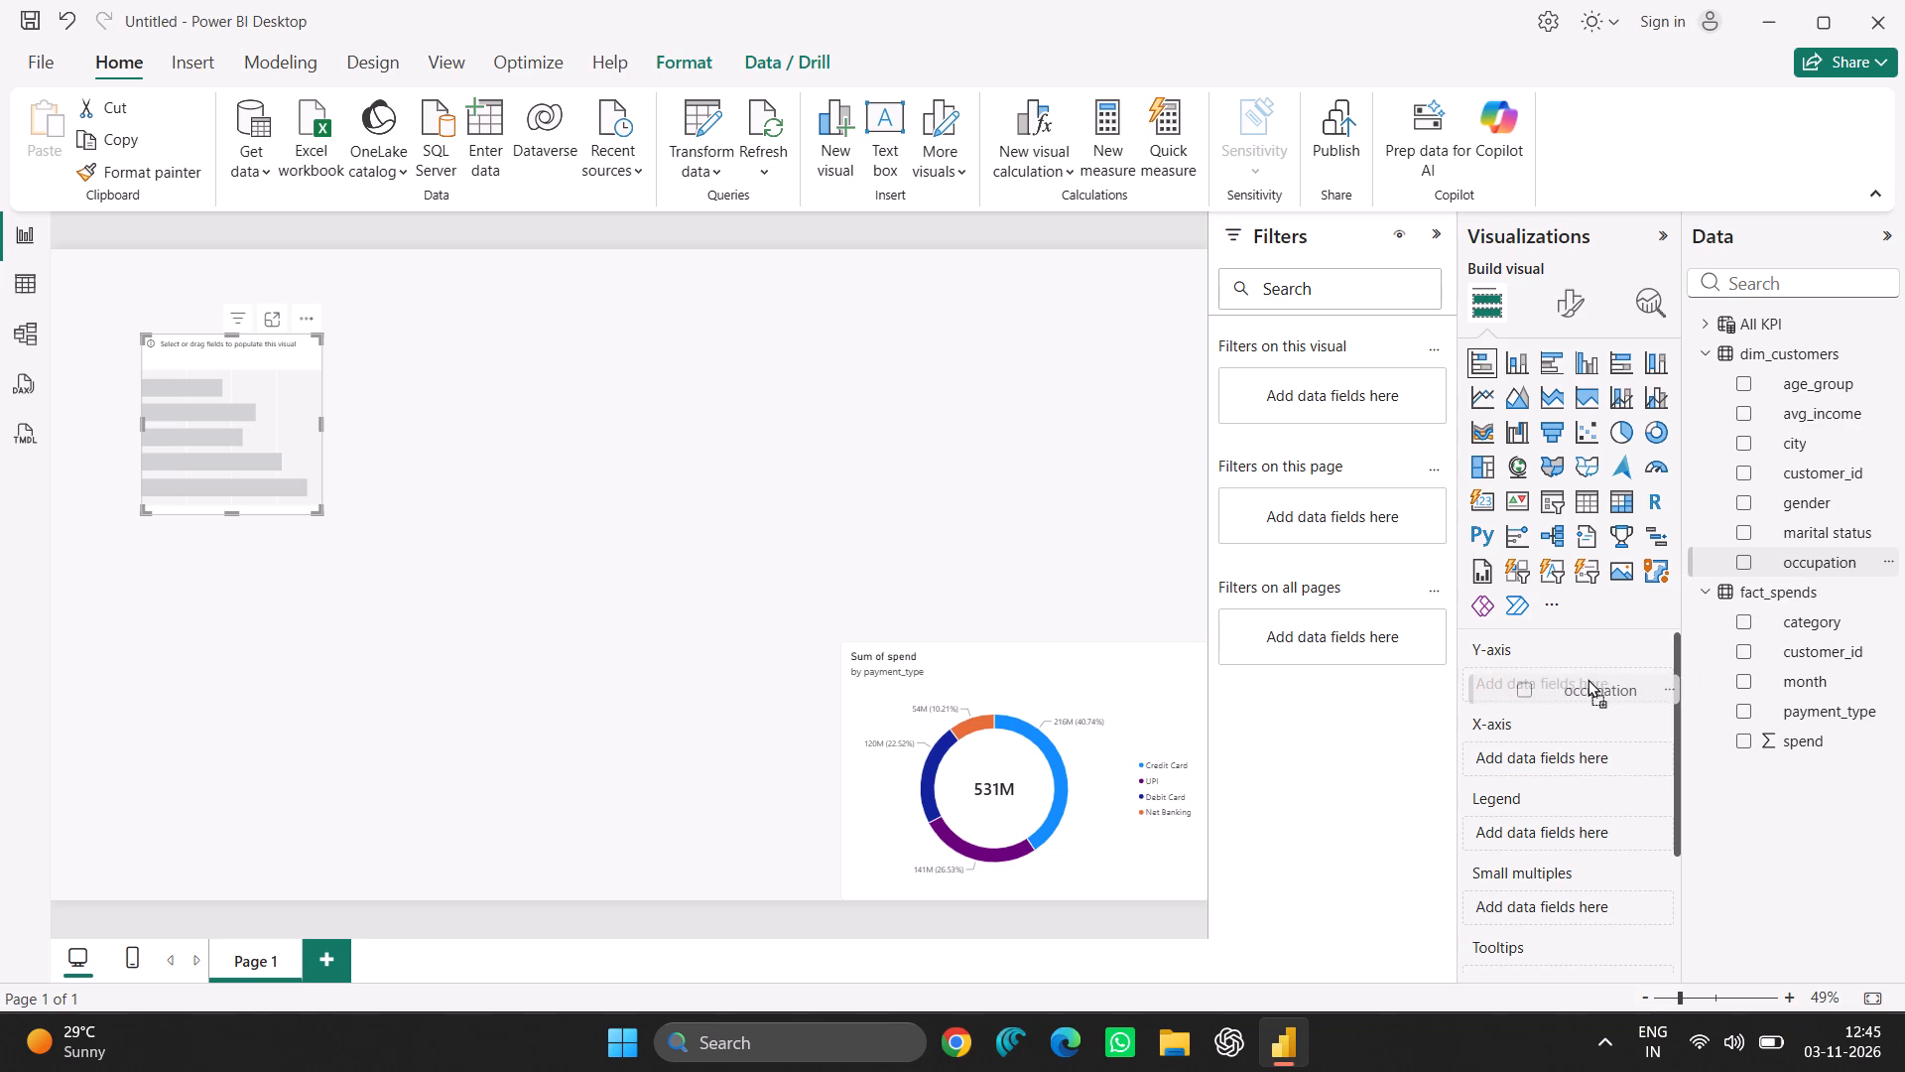
drag(1587, 679, 1555, 674)
click(1739, 410)
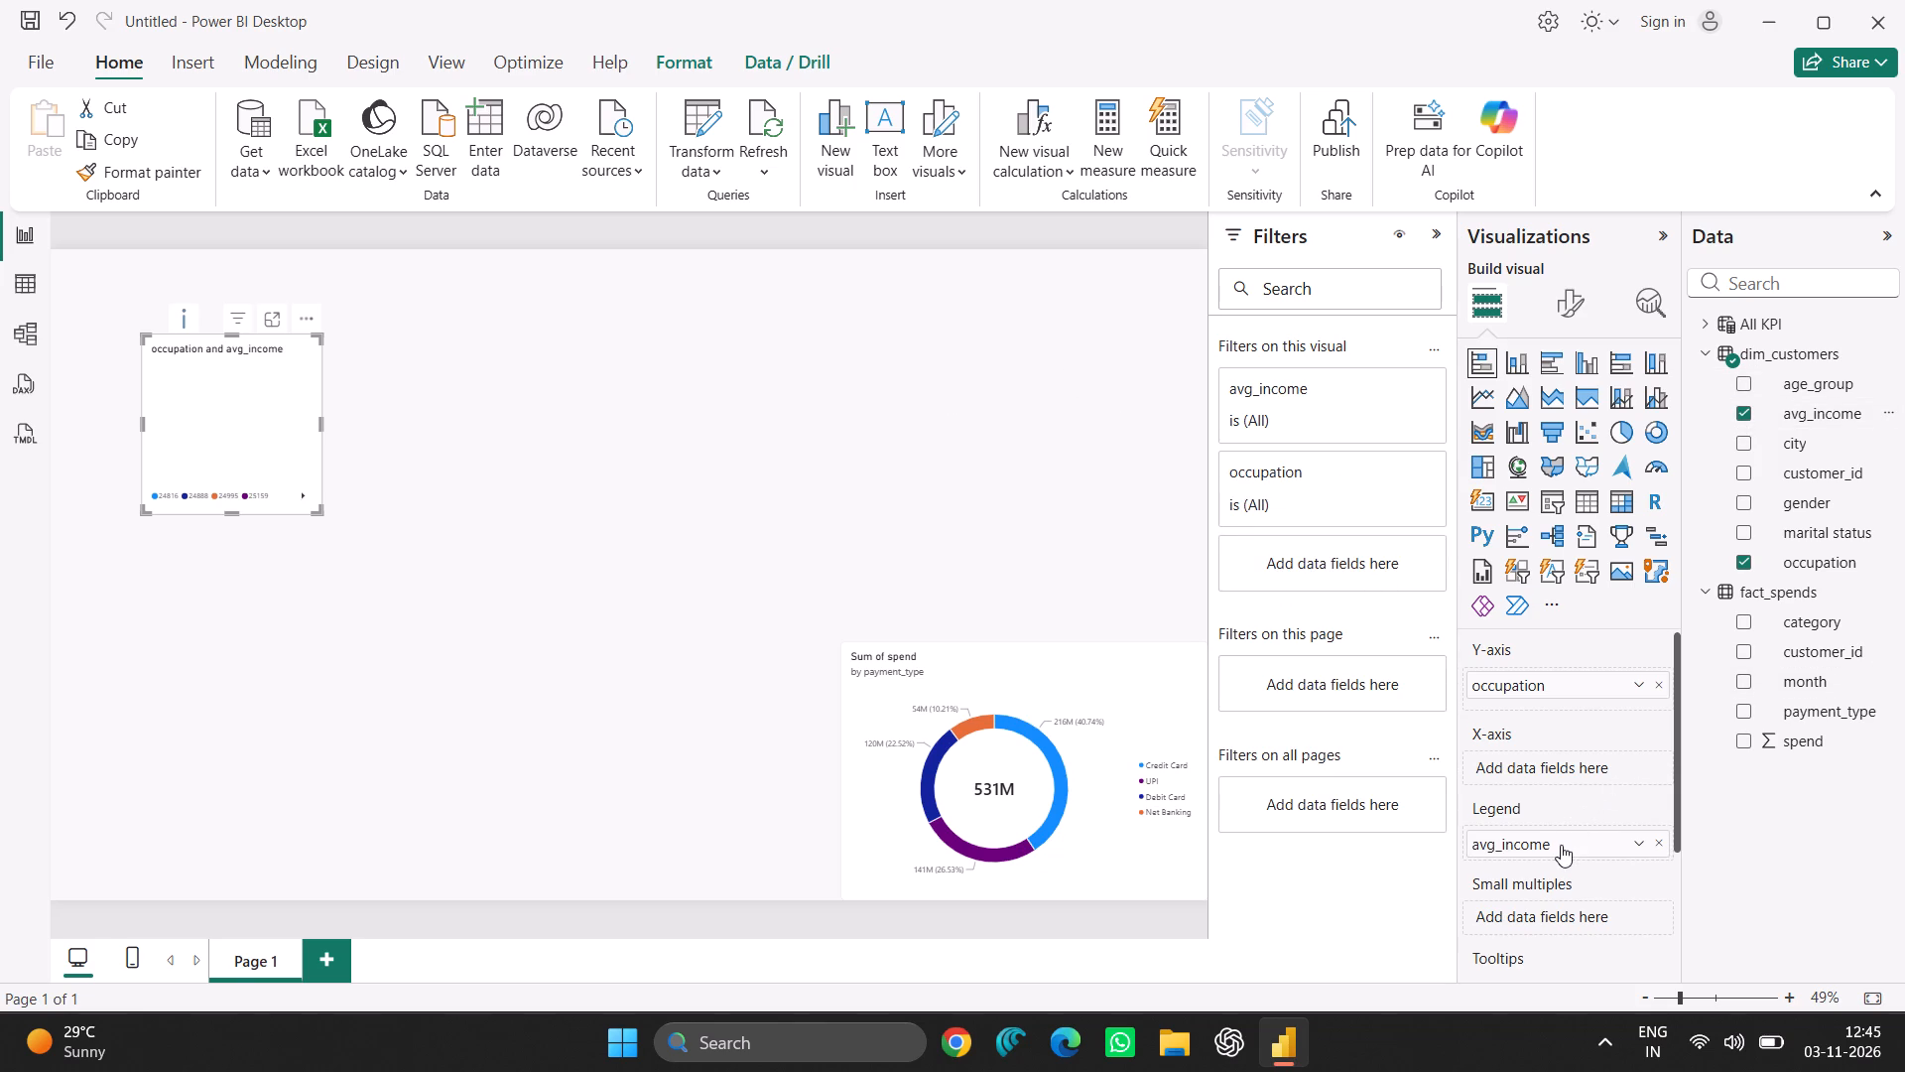
drag(1561, 845, 1562, 859)
drag(1570, 842, 1576, 755)
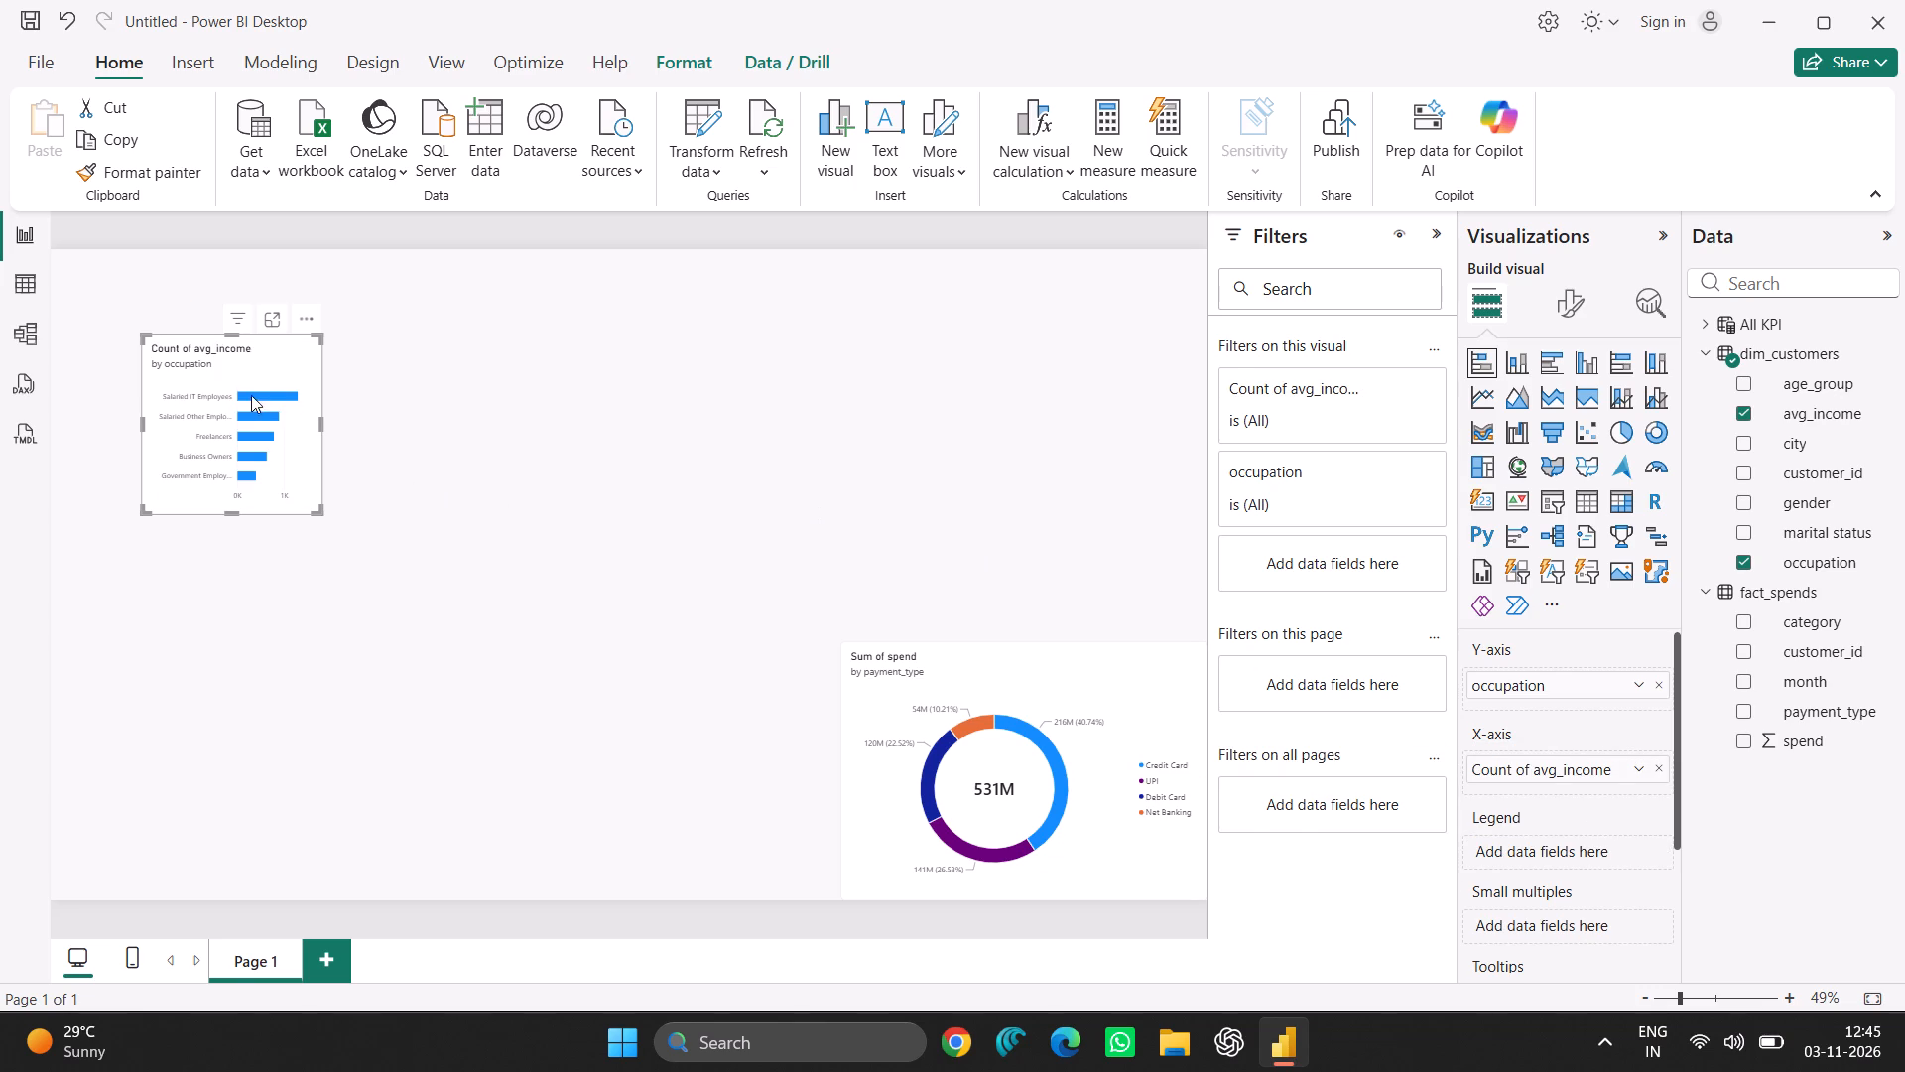
Place the occupation bar chart beside the donut chart at the page bottom, enlarged to the donut's height and meeting its edge.
drag(257, 396, 704, 676)
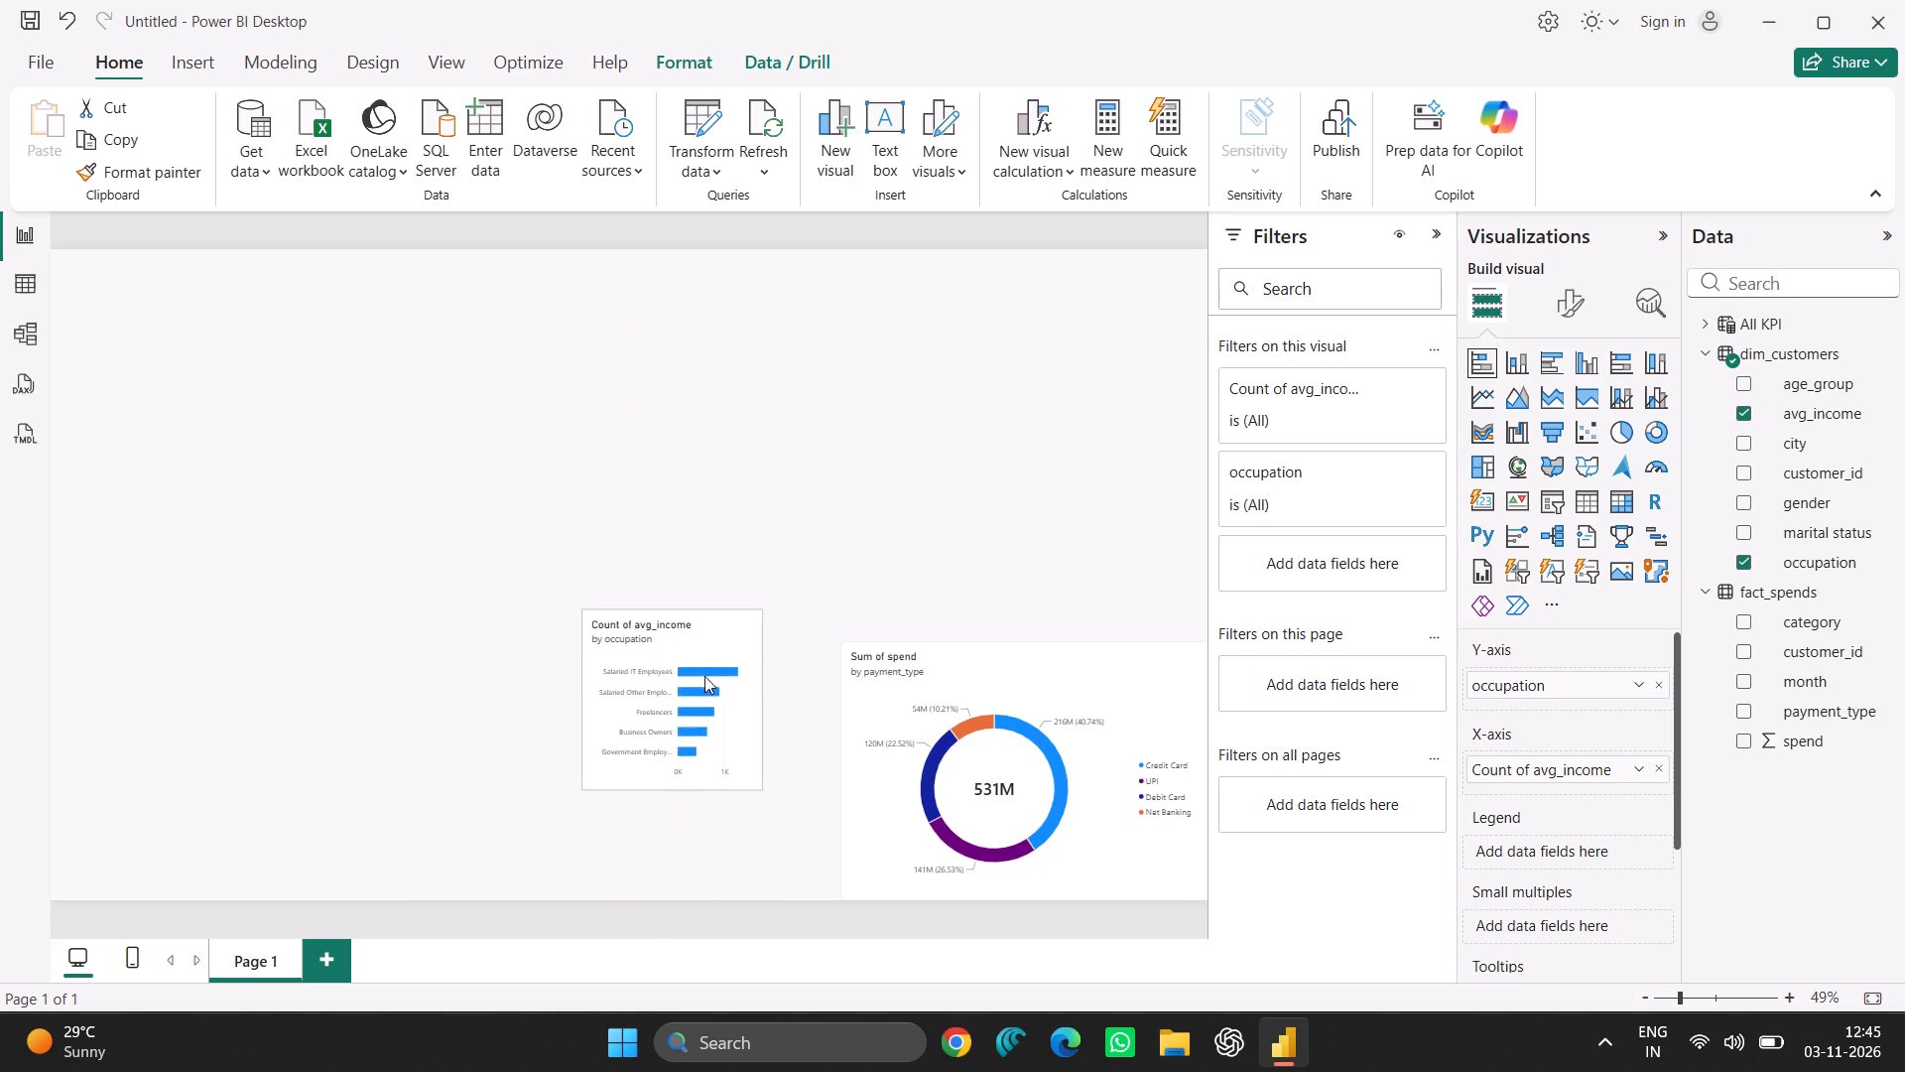
drag(704, 676, 593, 697)
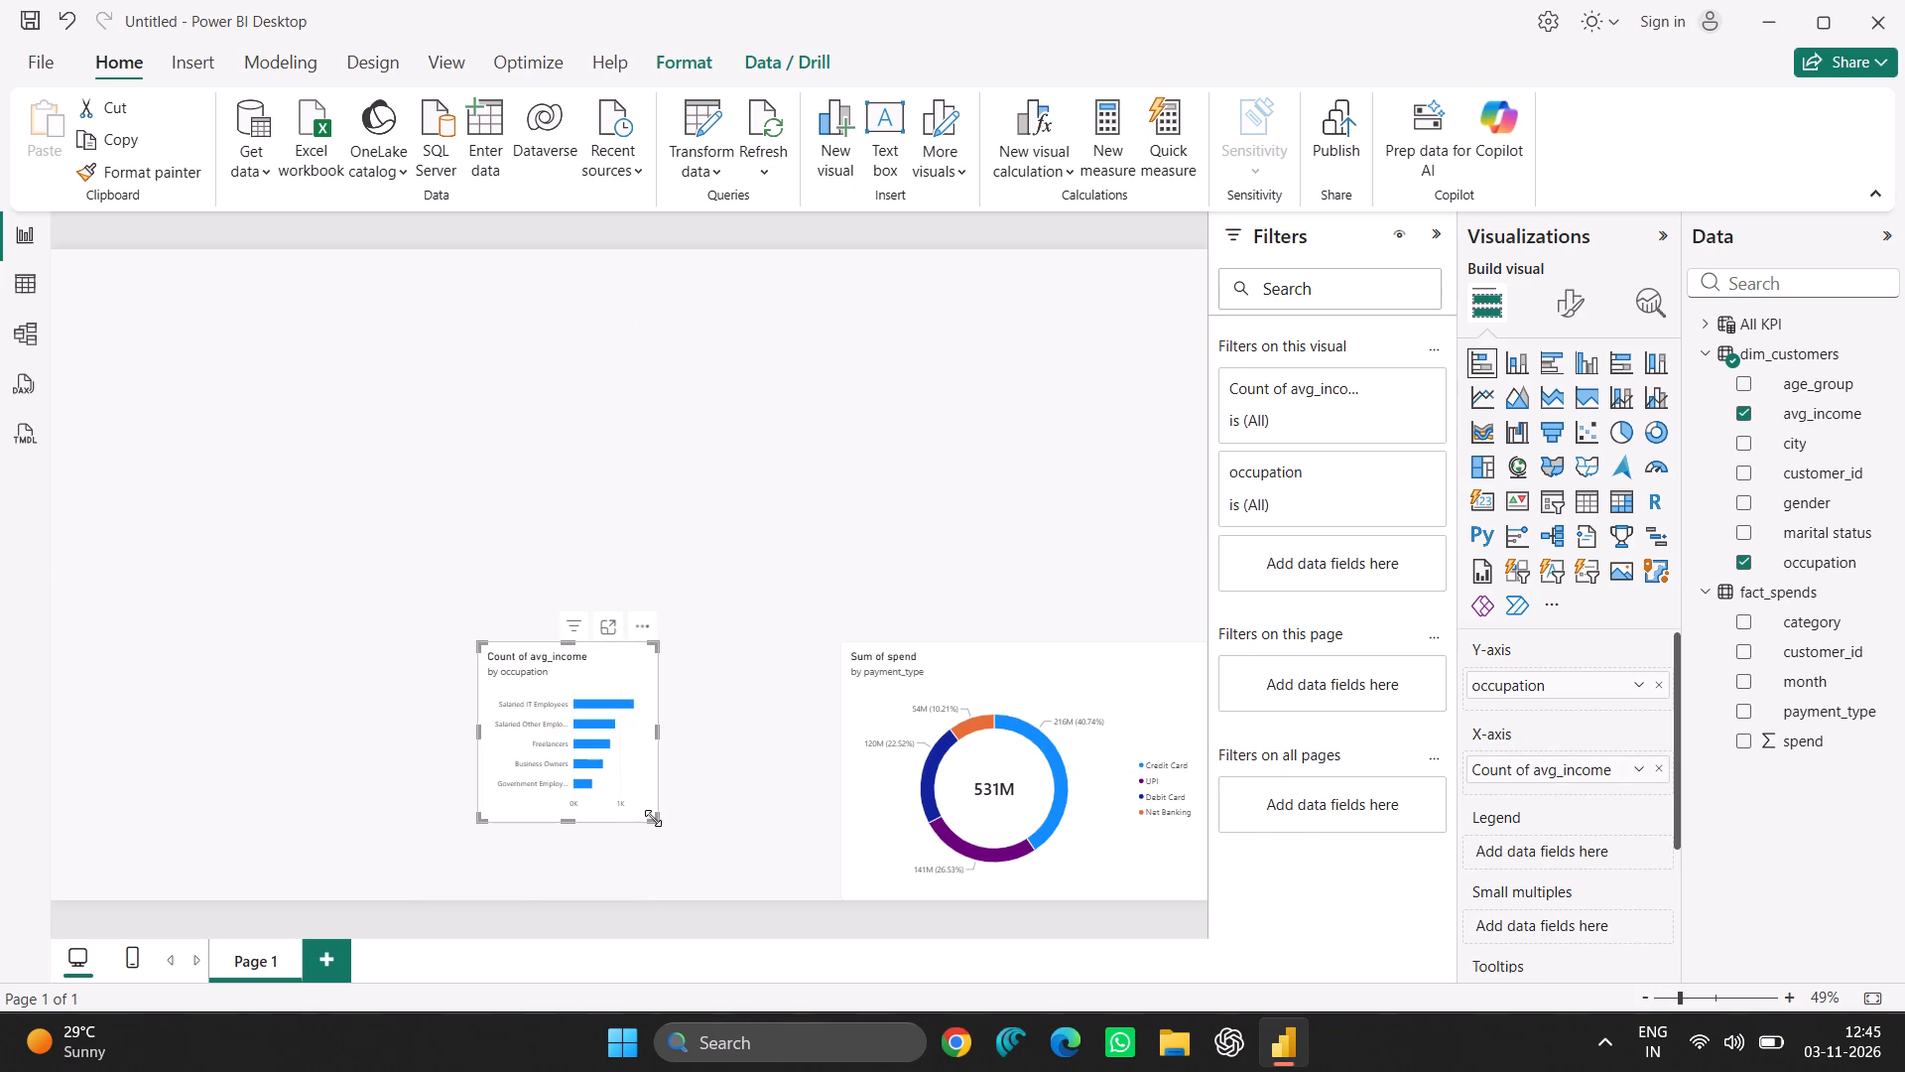
drag(653, 818, 839, 894)
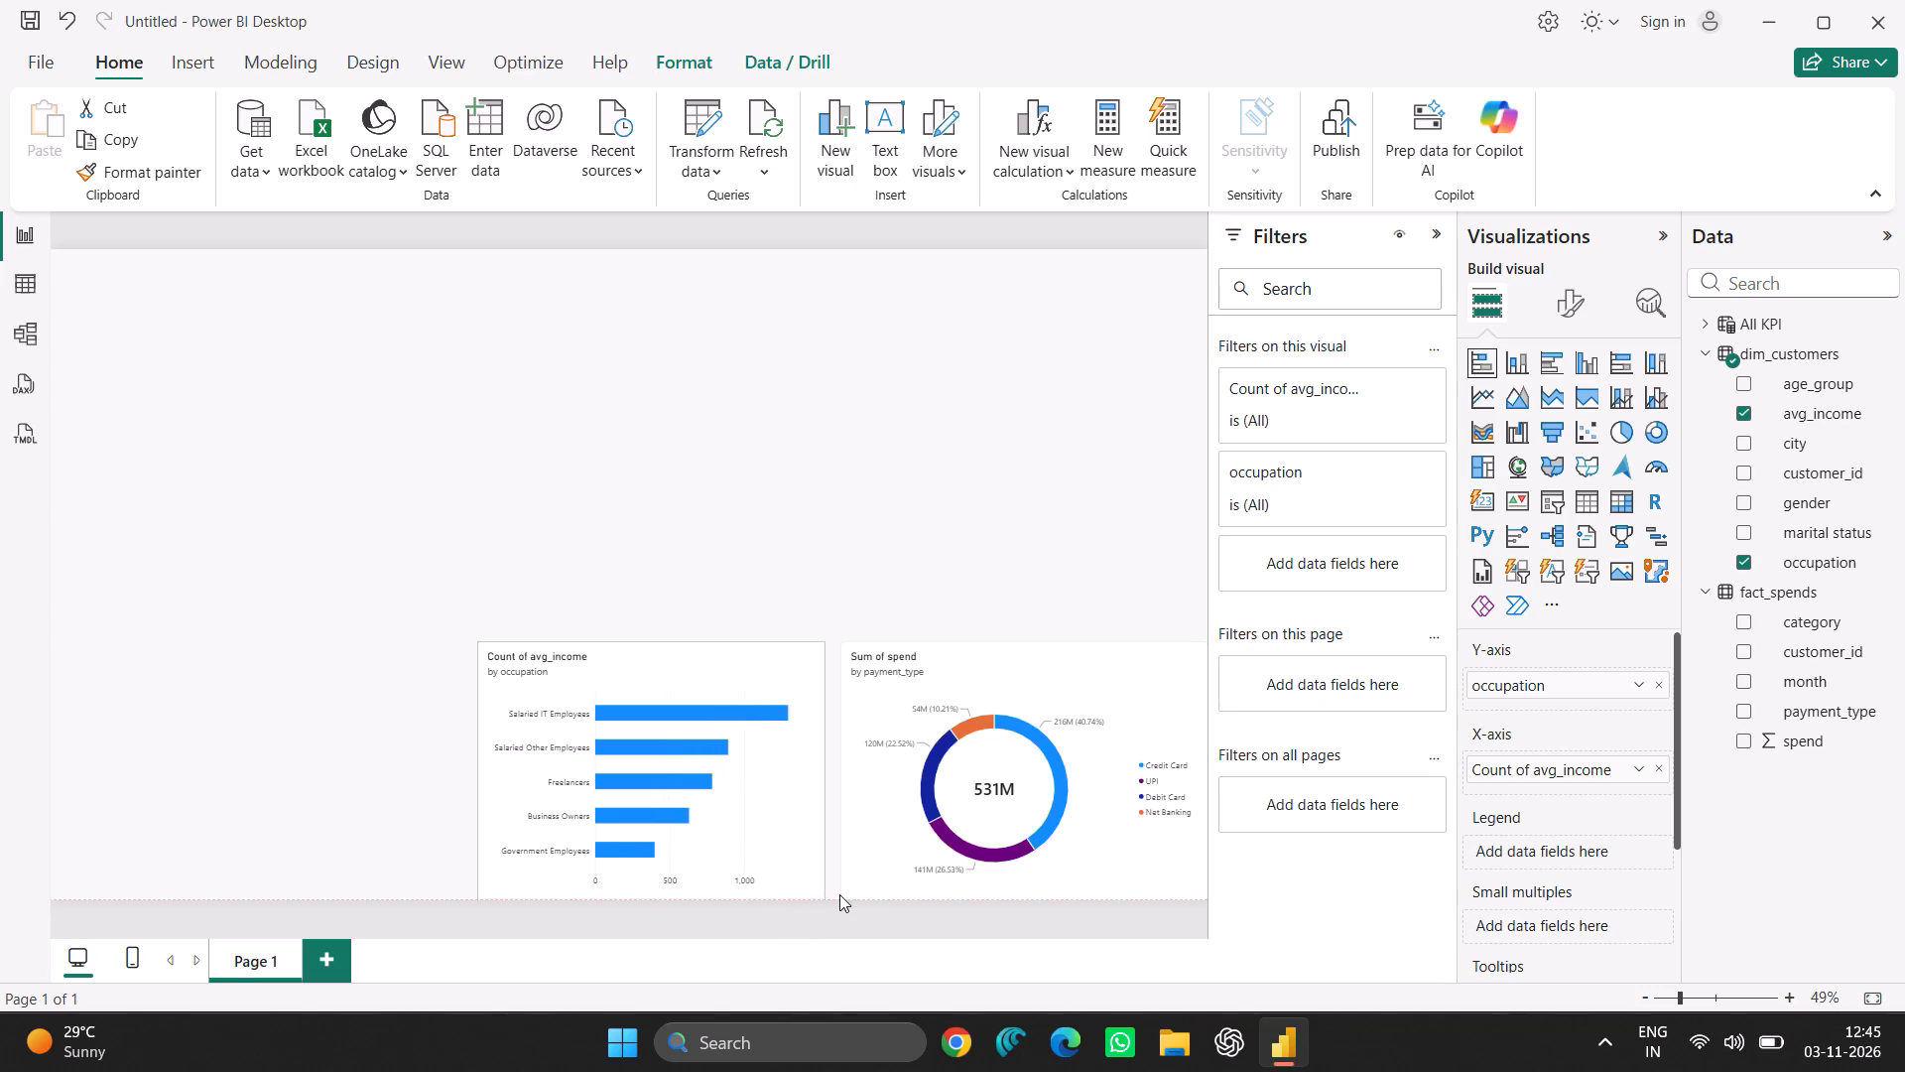
drag(839, 894, 832, 901)
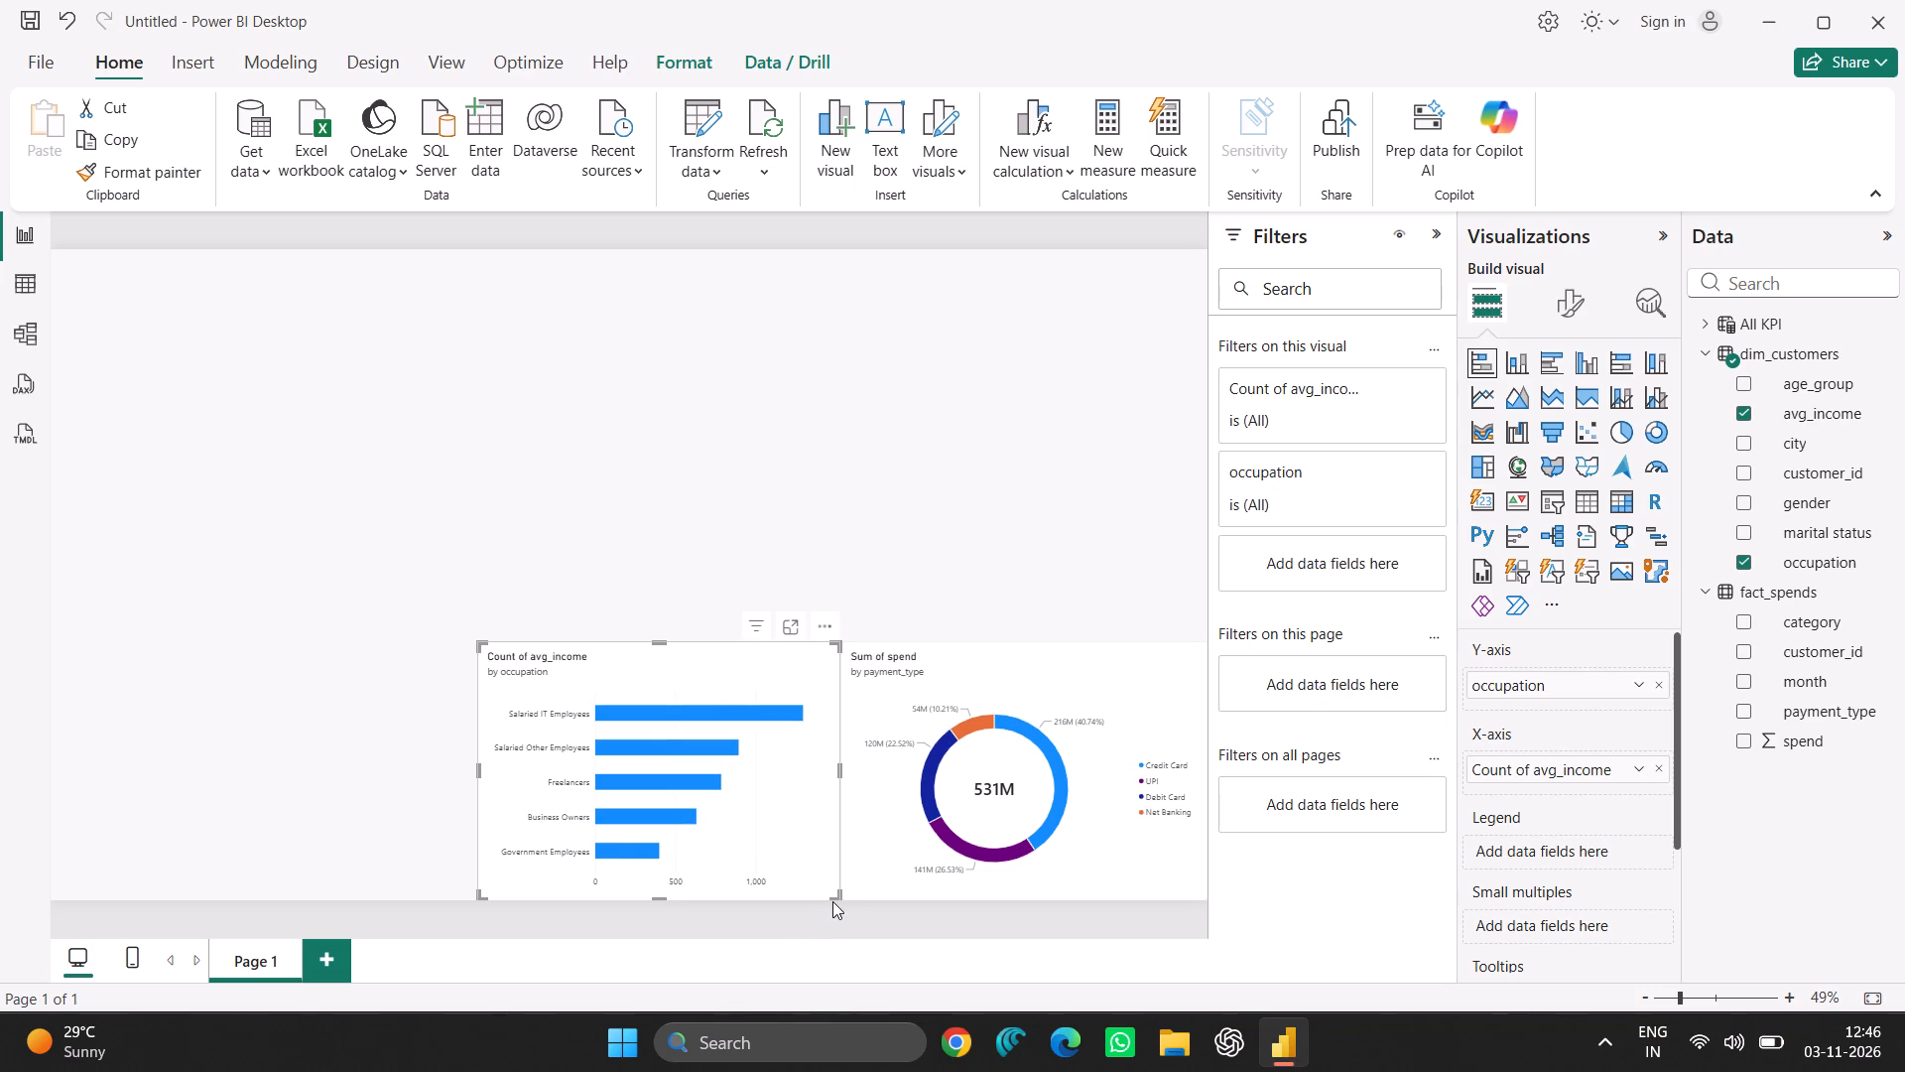
Add an empty filled map visual to Page 1 and position it near the page top, above the bar and donut charts.
click(830, 520)
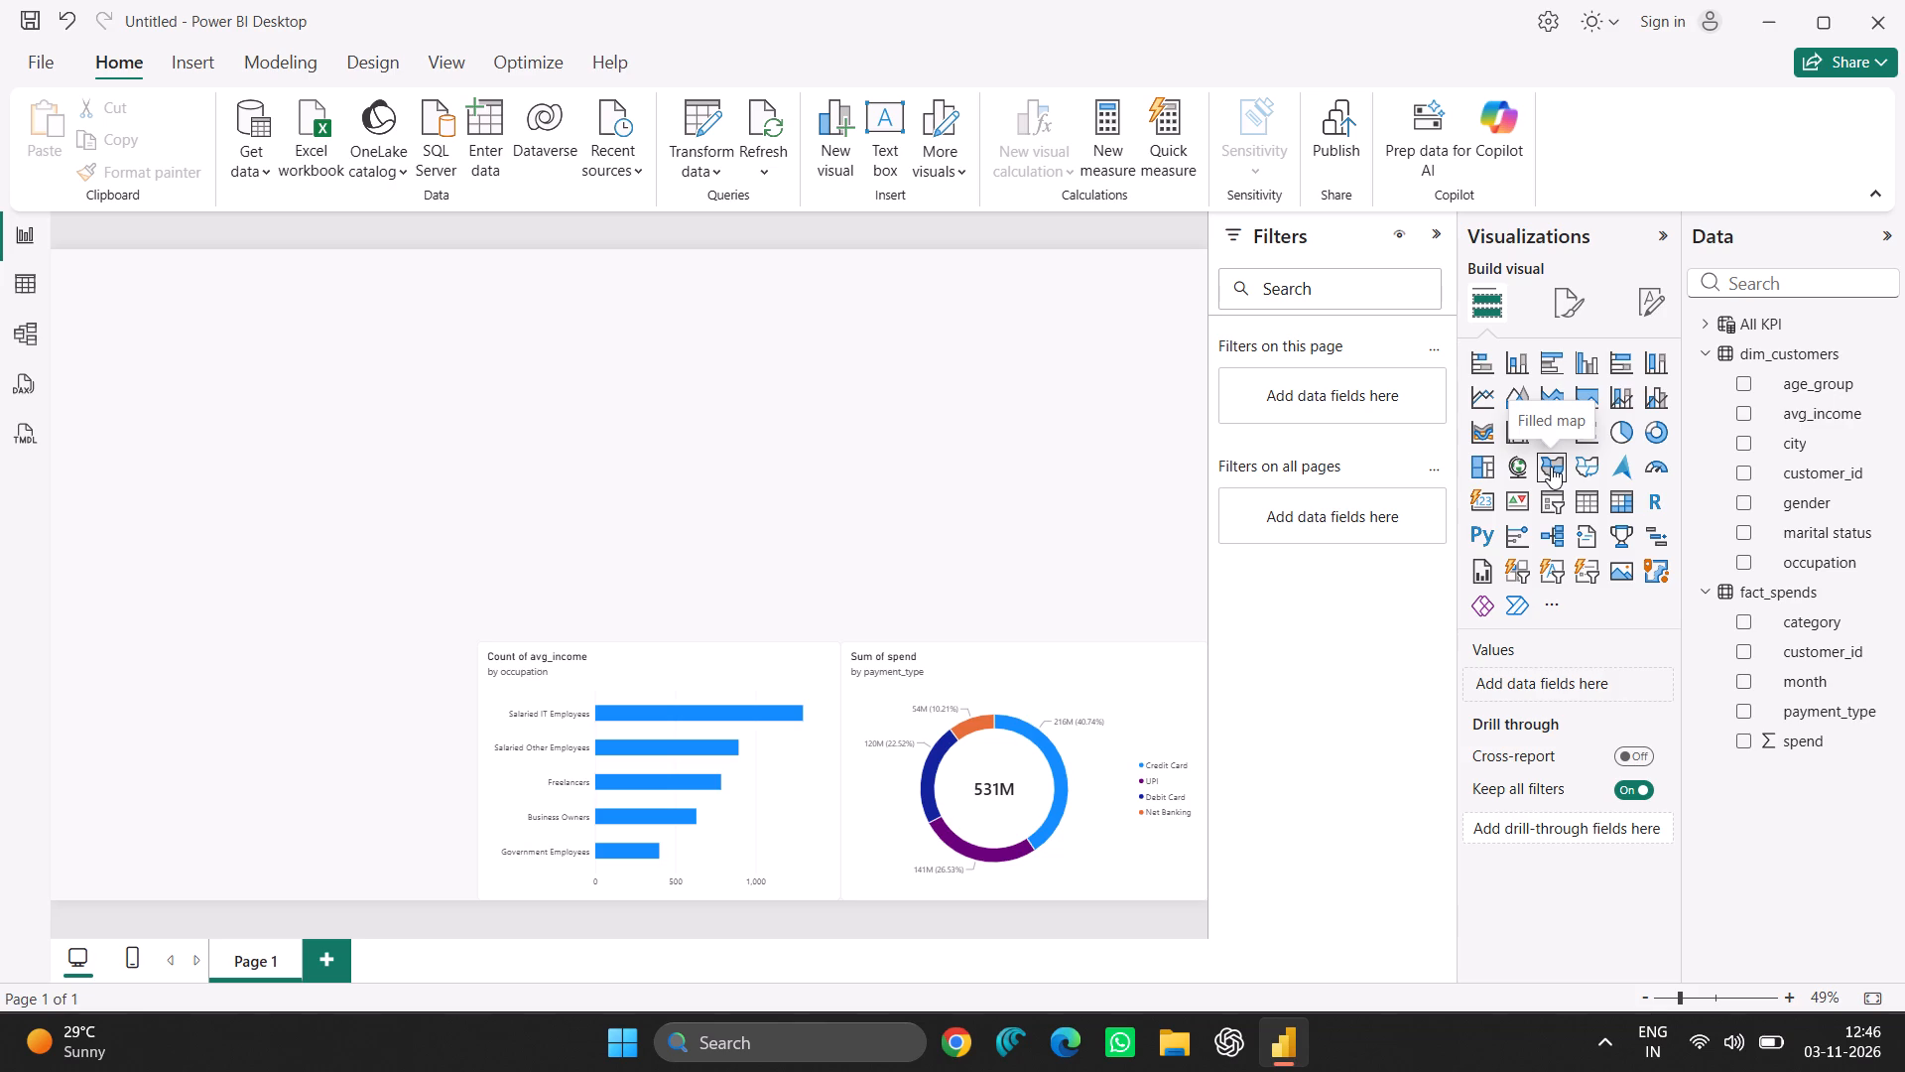
click(1551, 467)
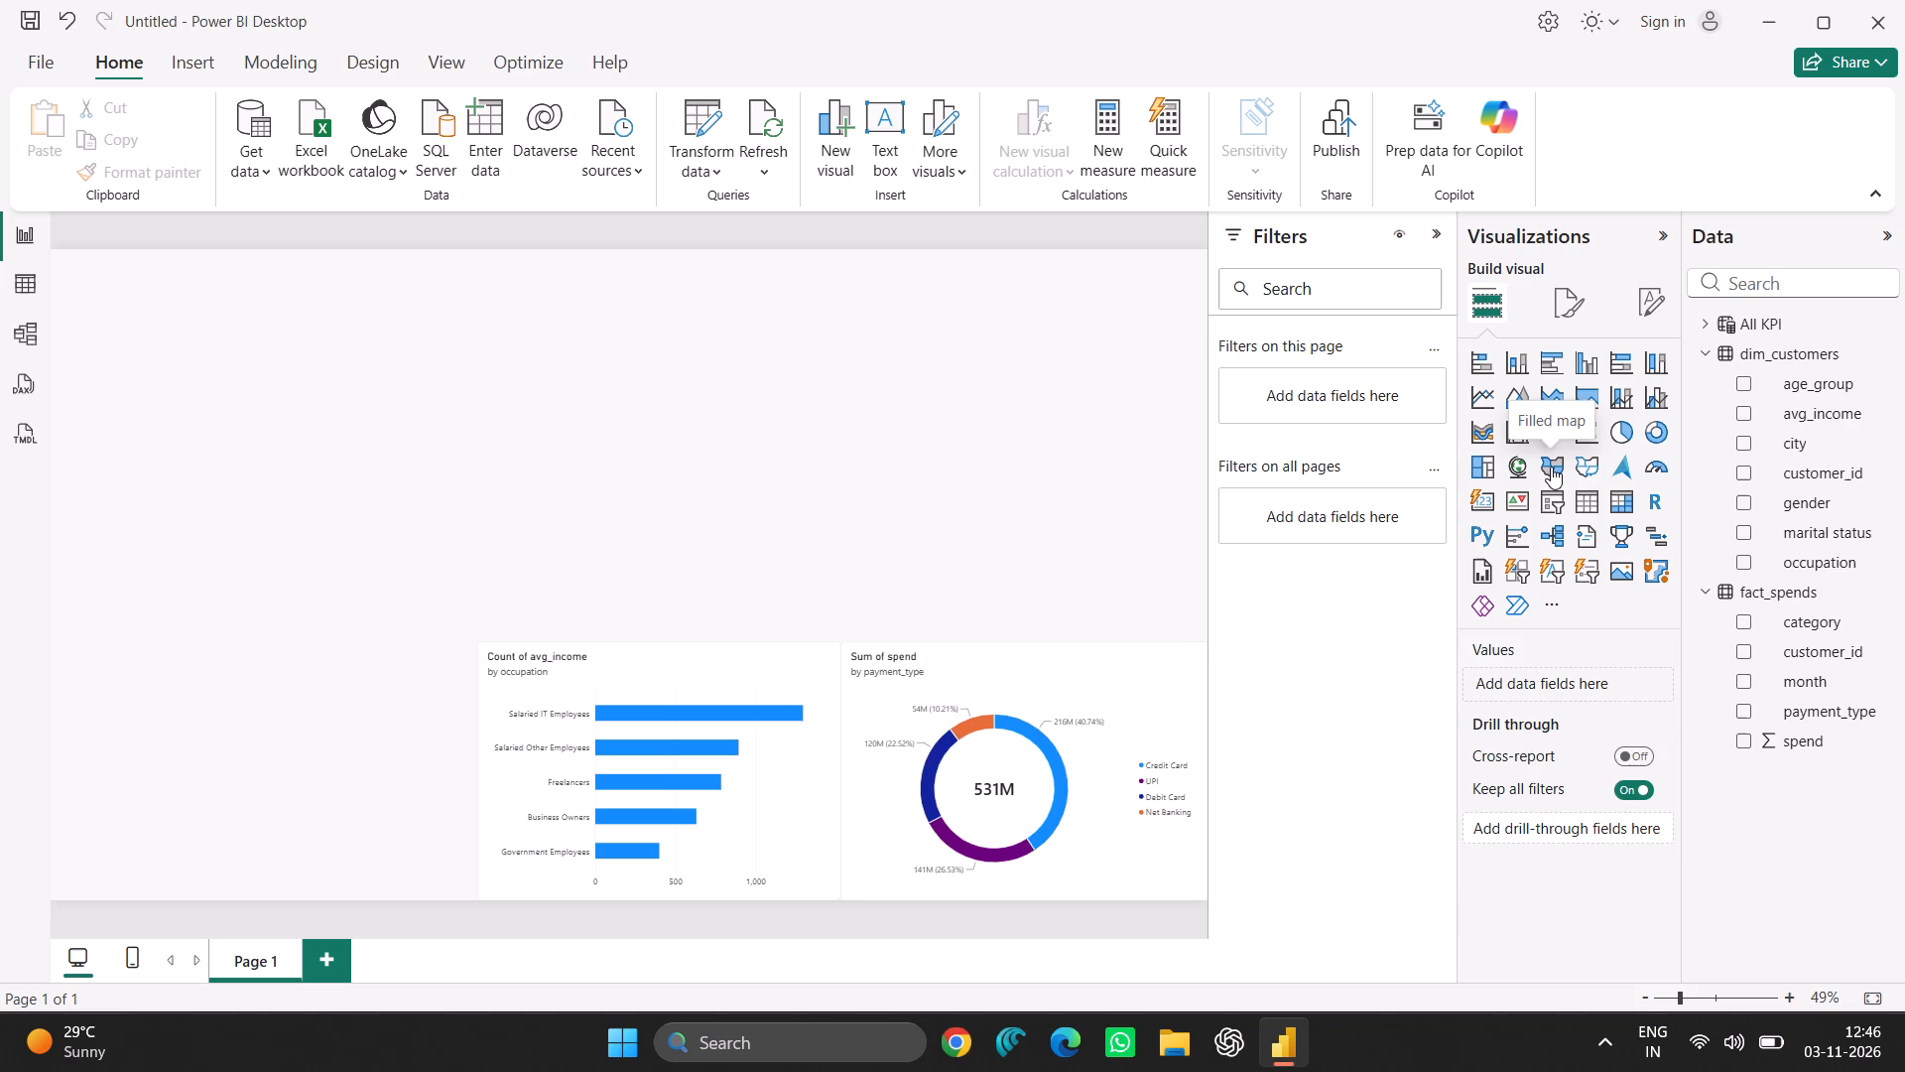
double_click(1551, 467)
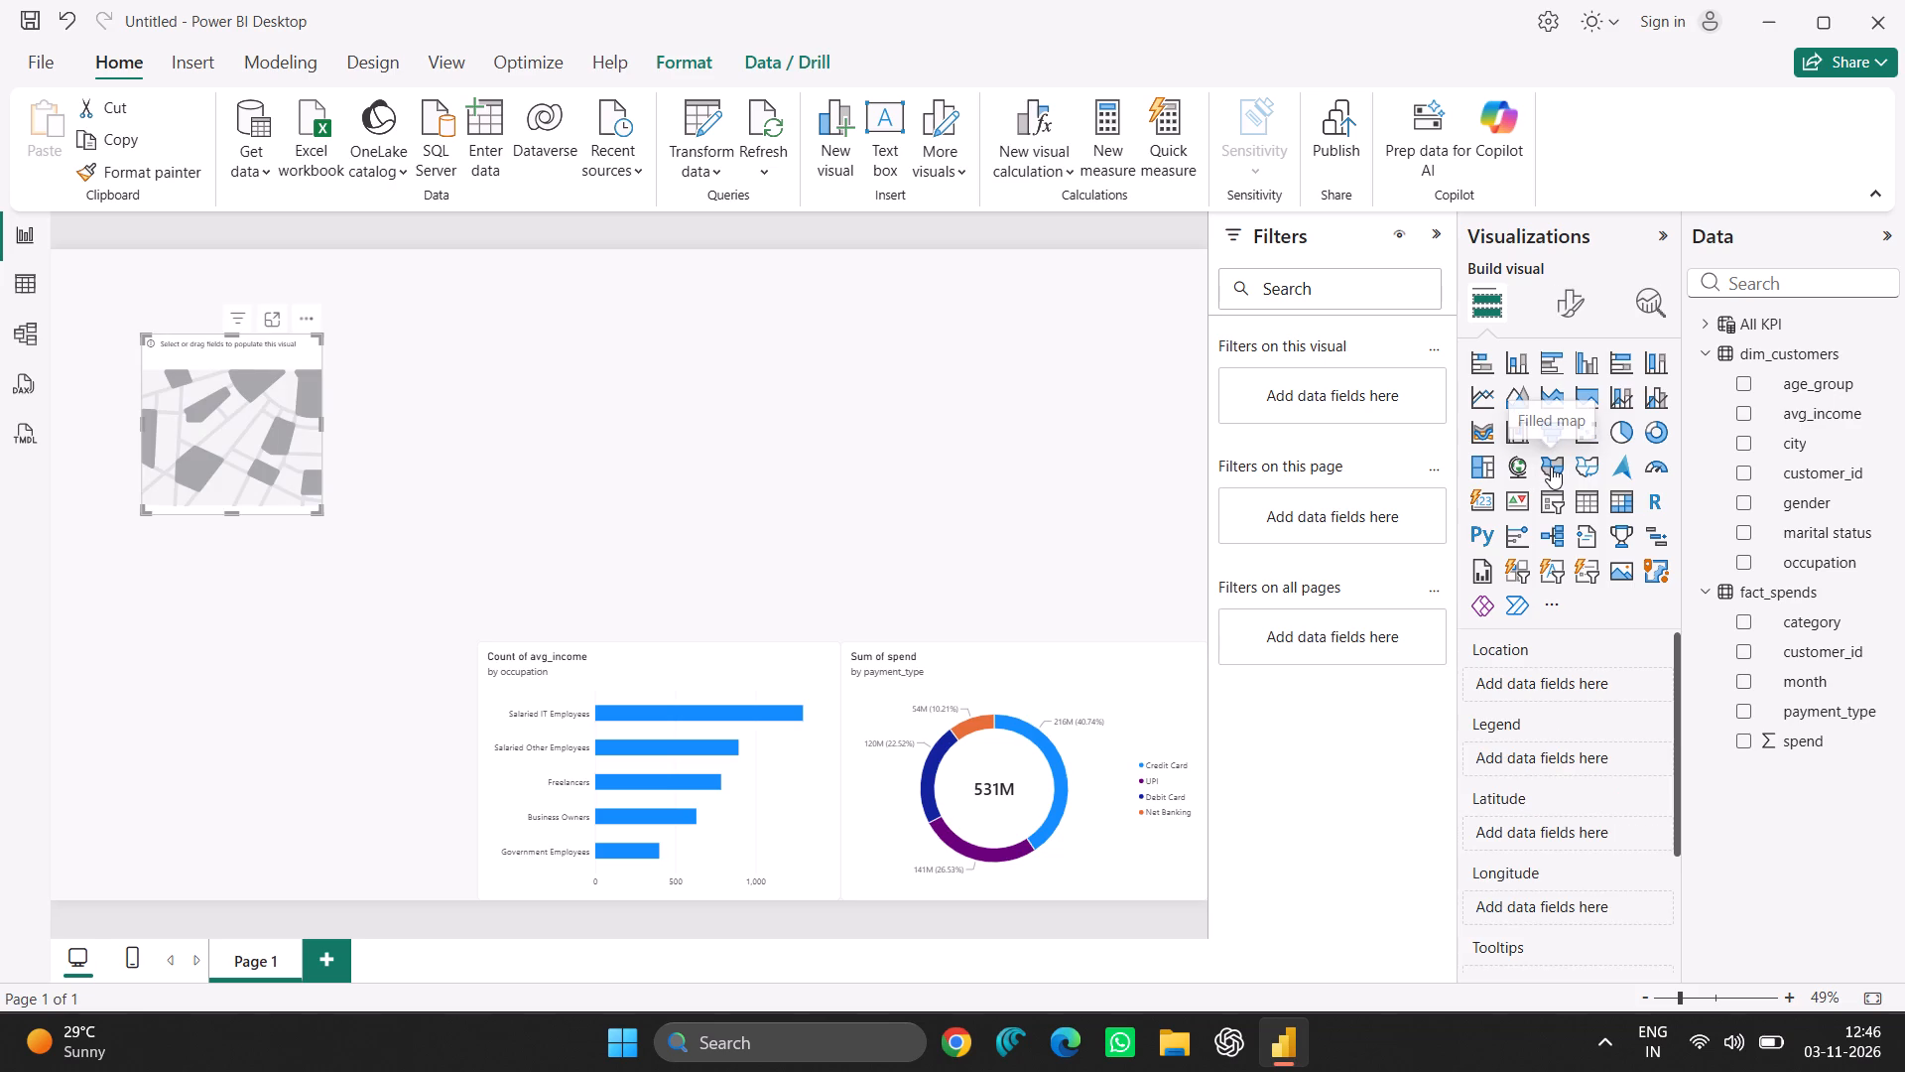
click(299, 372)
drag(299, 372, 586, 297)
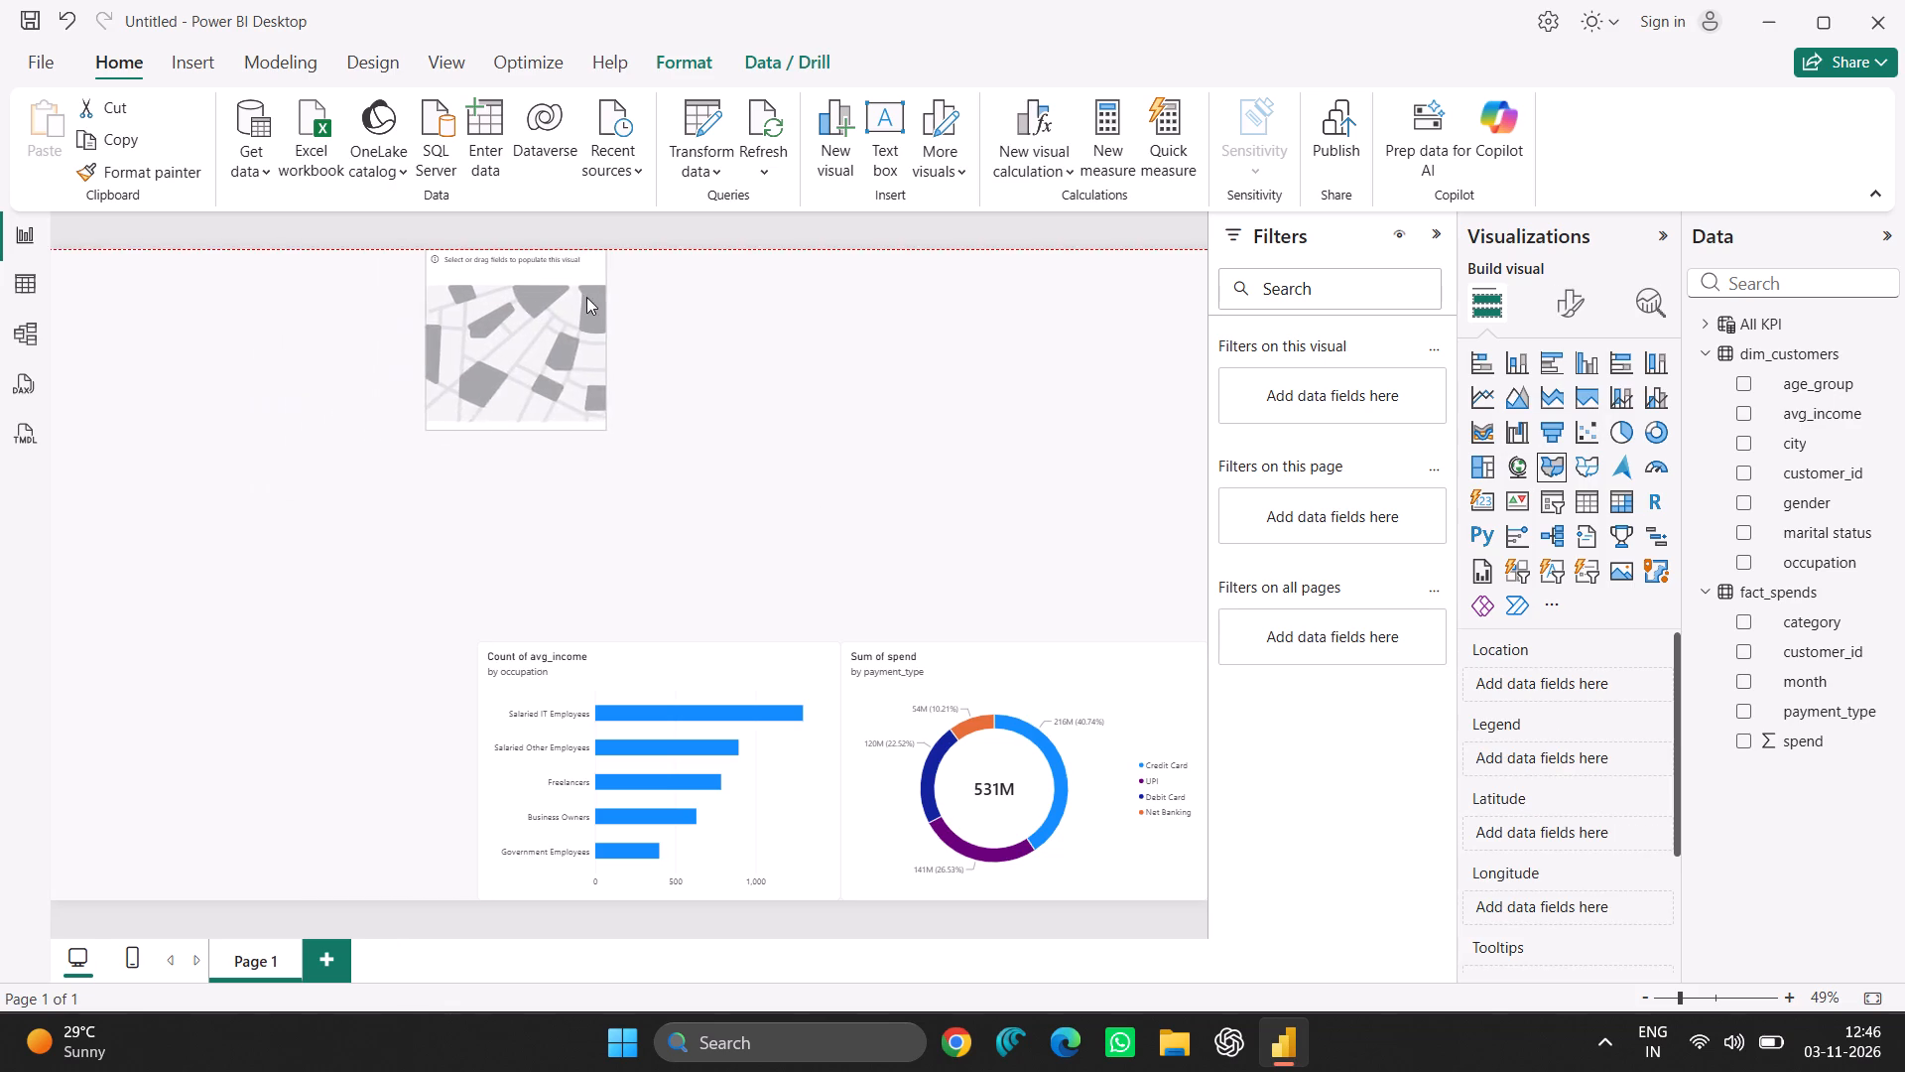
drag(586, 297, 805, 326)
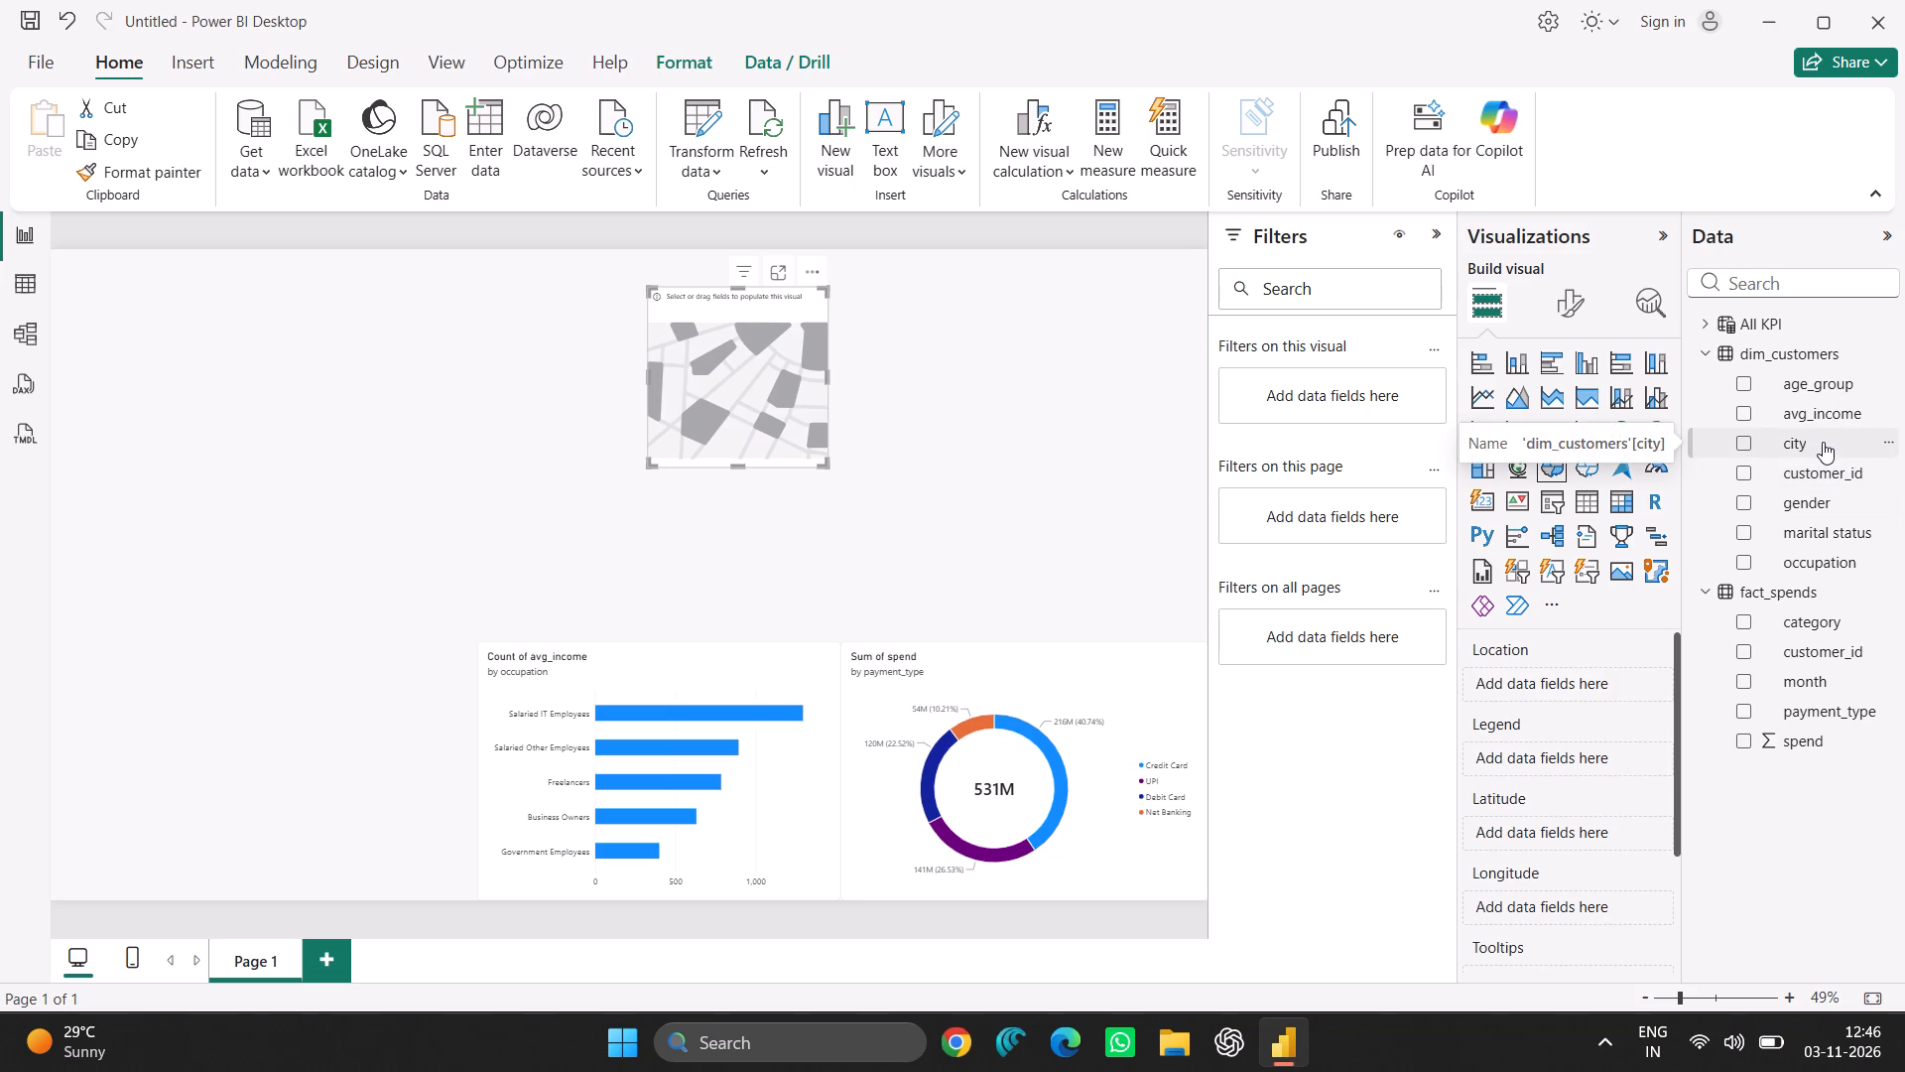
Assign the city field from dim_customers as the filled map's location.
drag(1823, 442, 1564, 679)
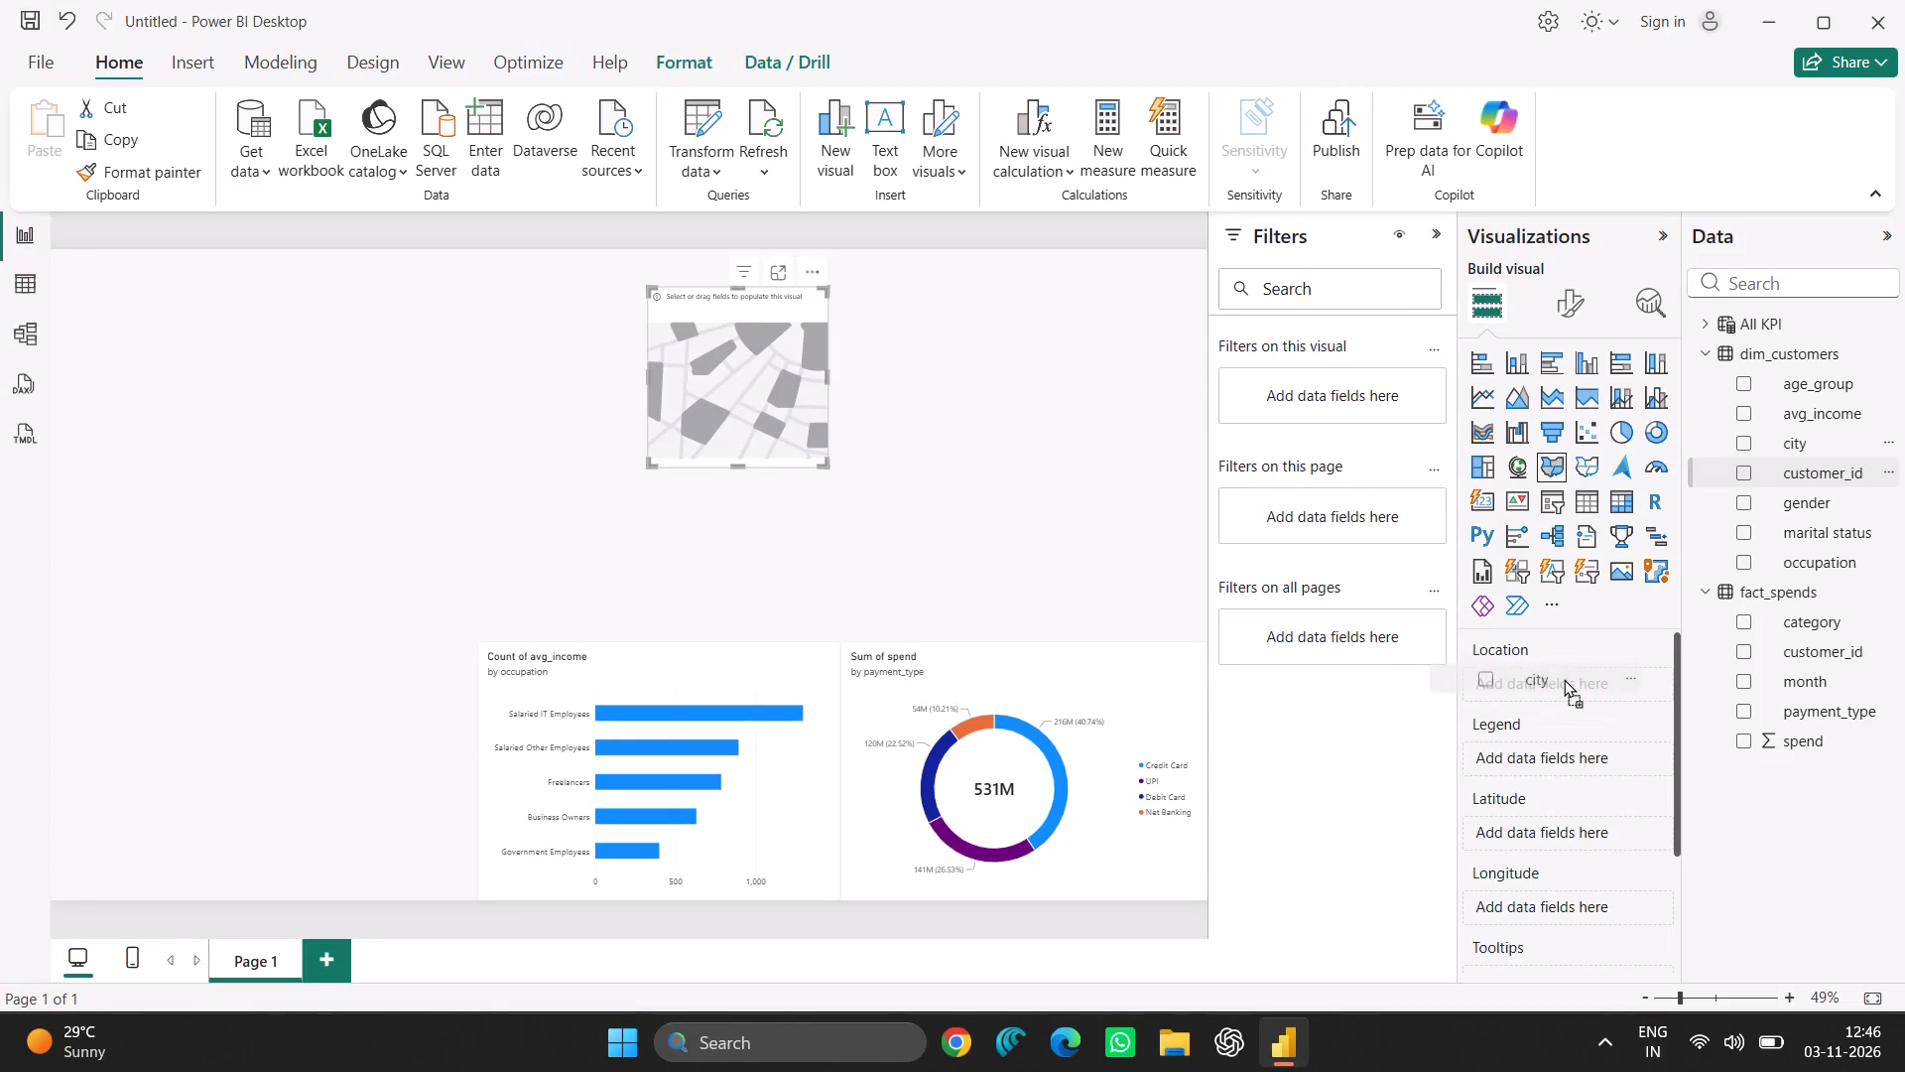
drag(1564, 679, 1564, 683)
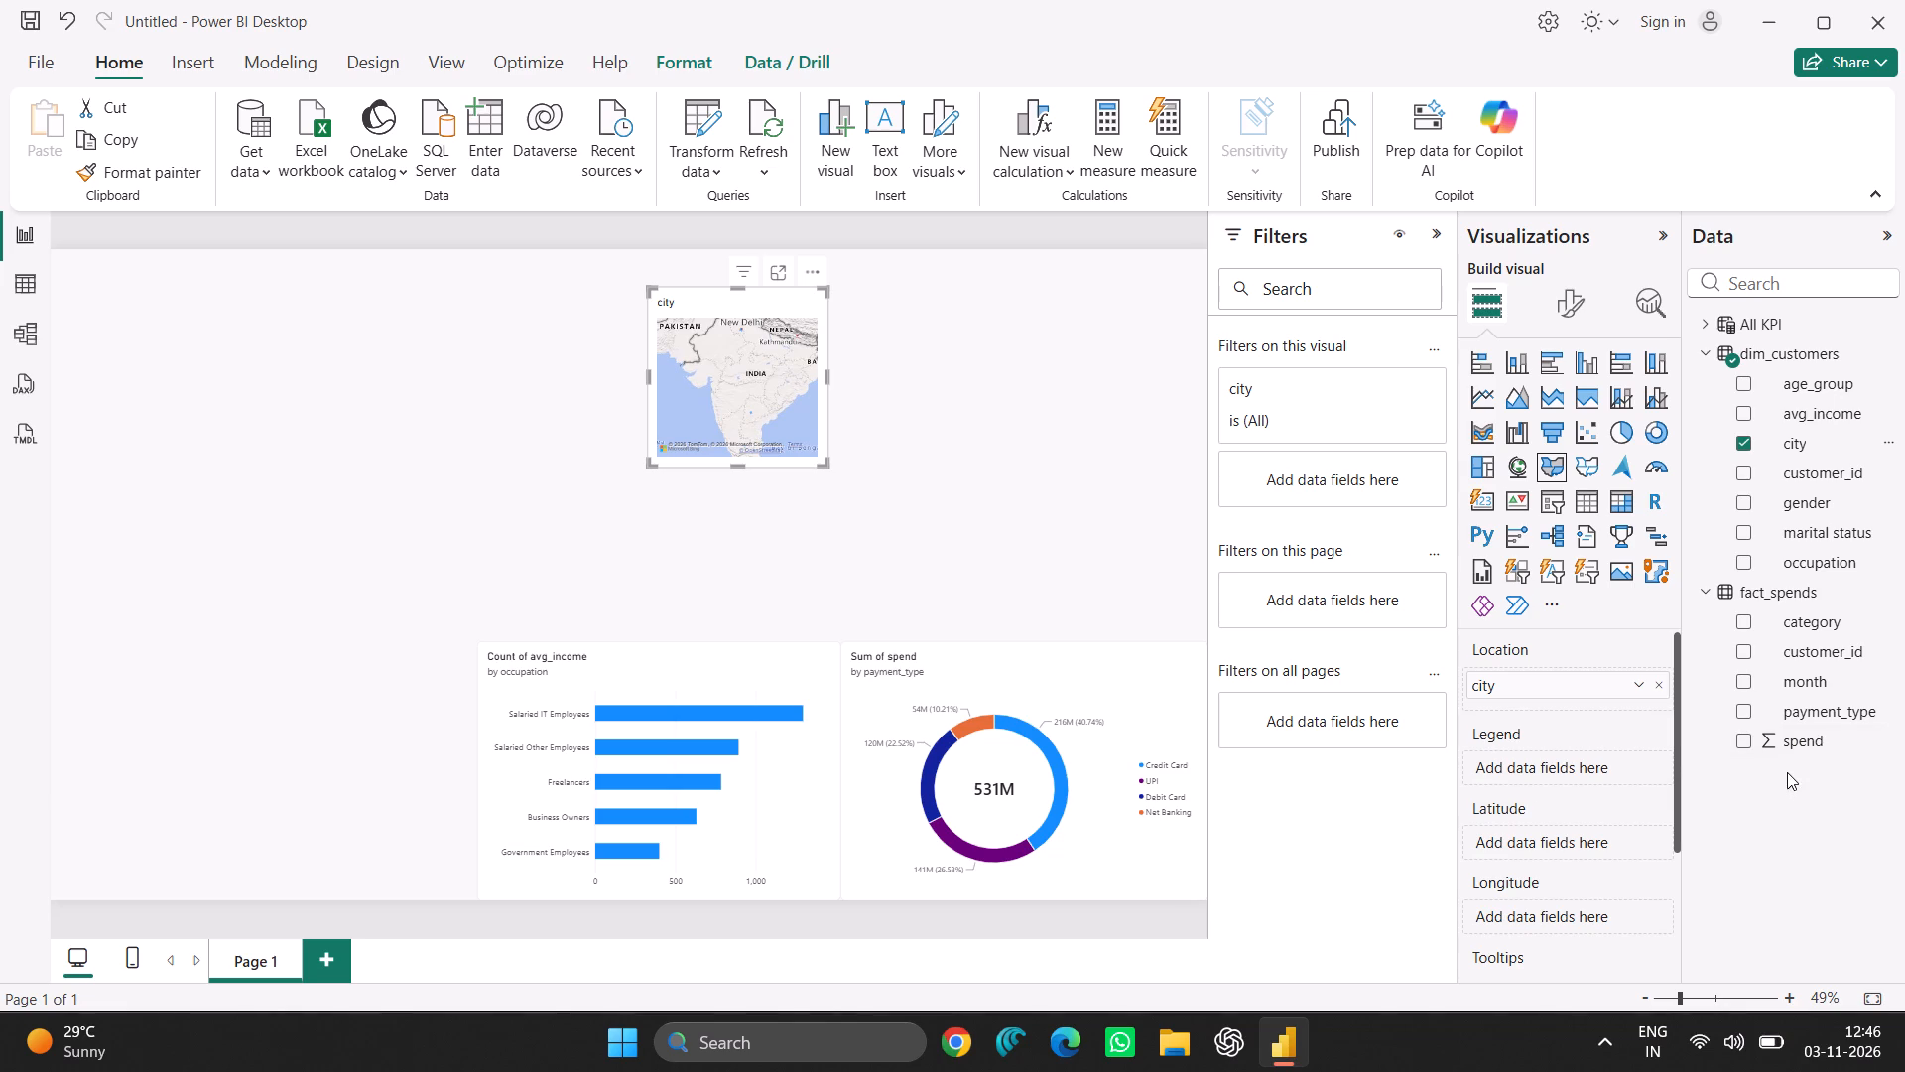
Add the Total Spend measure from All KPI to the filled map.
scroll(1658, 867, down, 4)
scroll(1557, 817, up, 3)
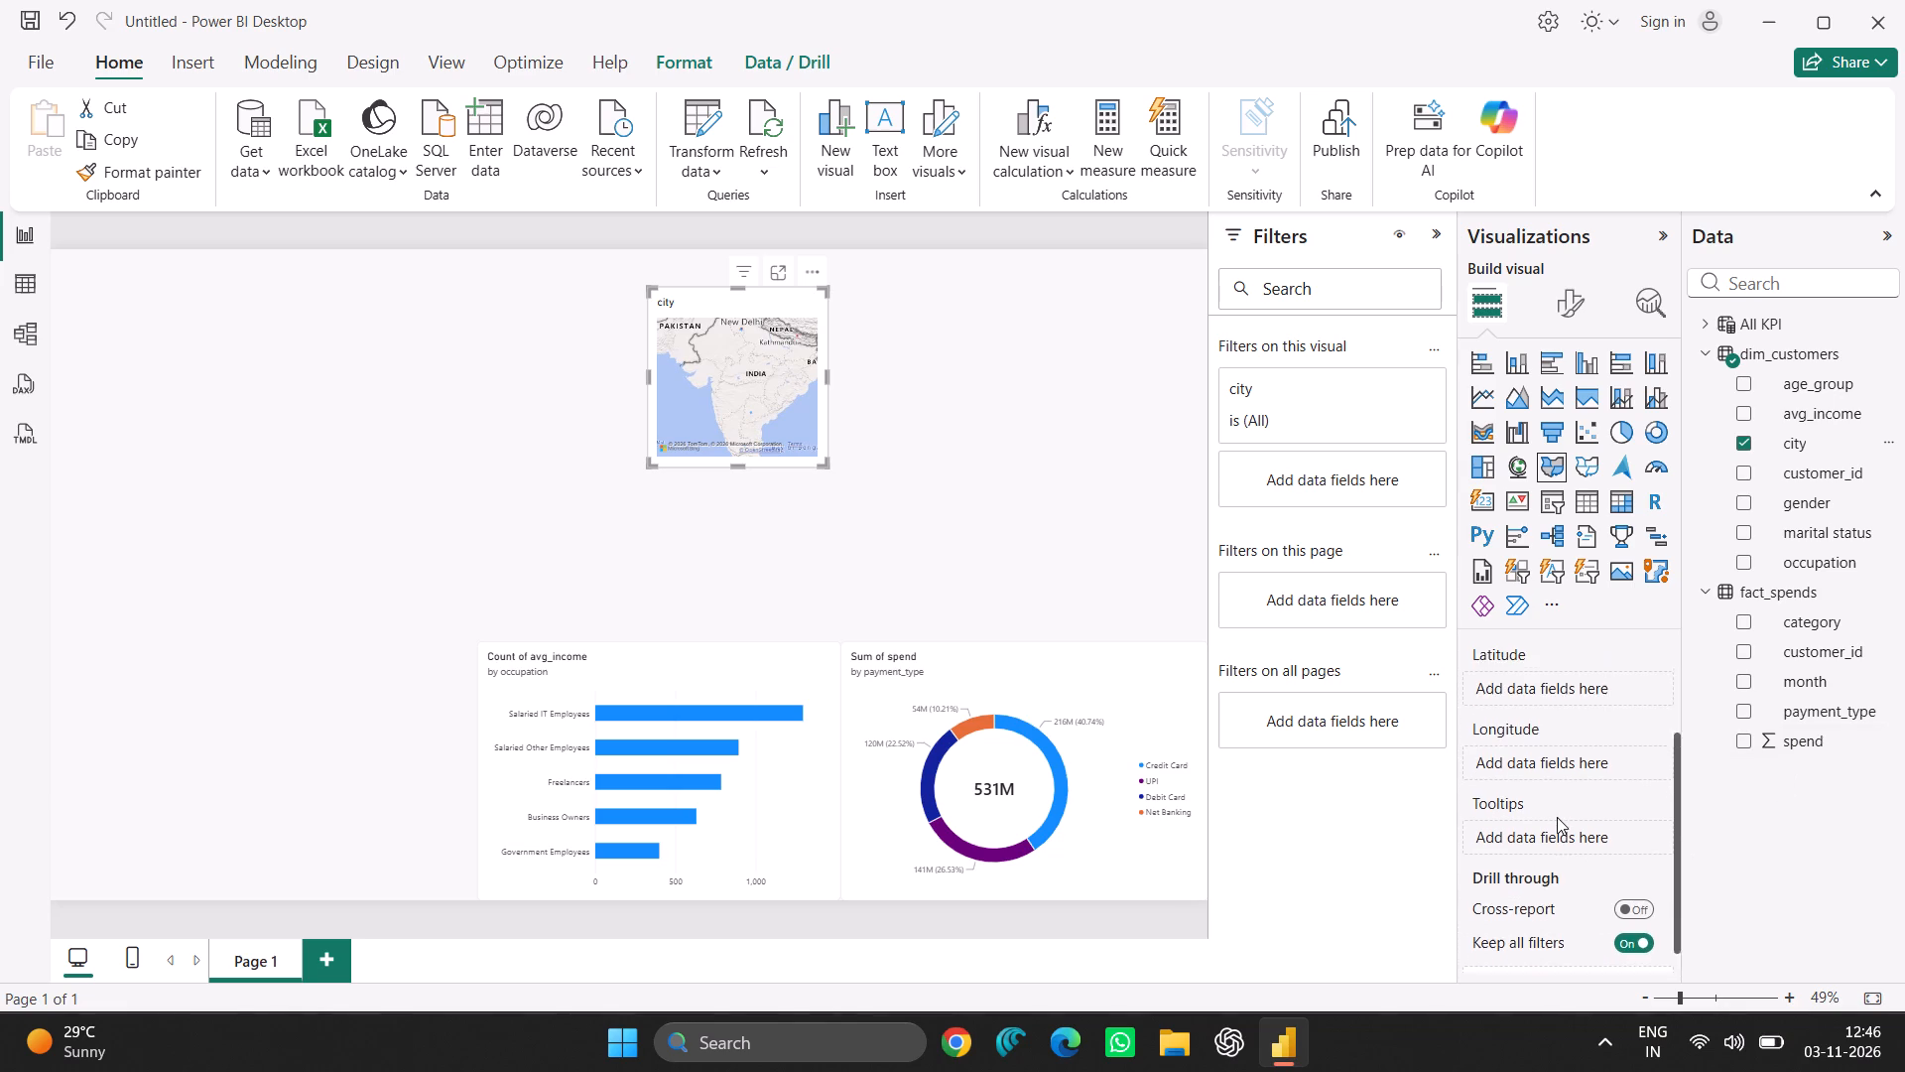
scroll(1557, 817, up, 3)
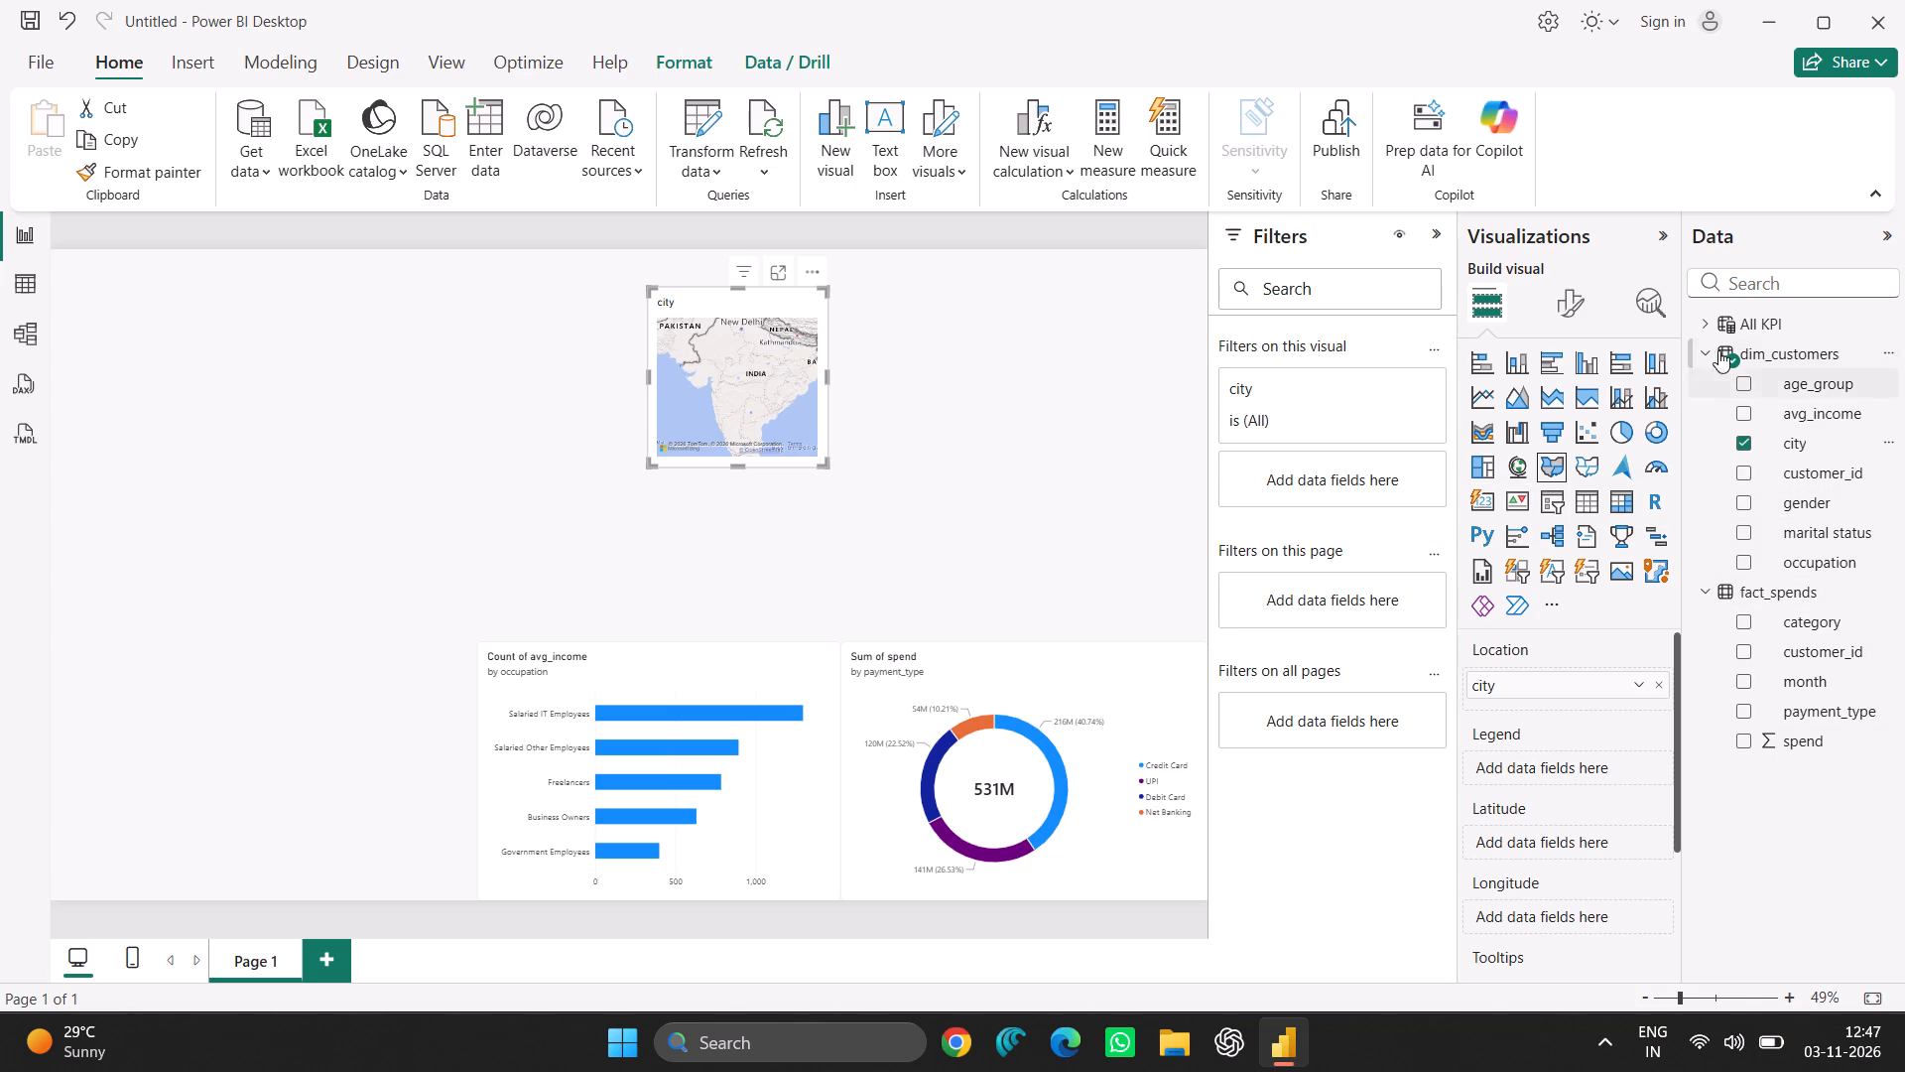
click(1703, 316)
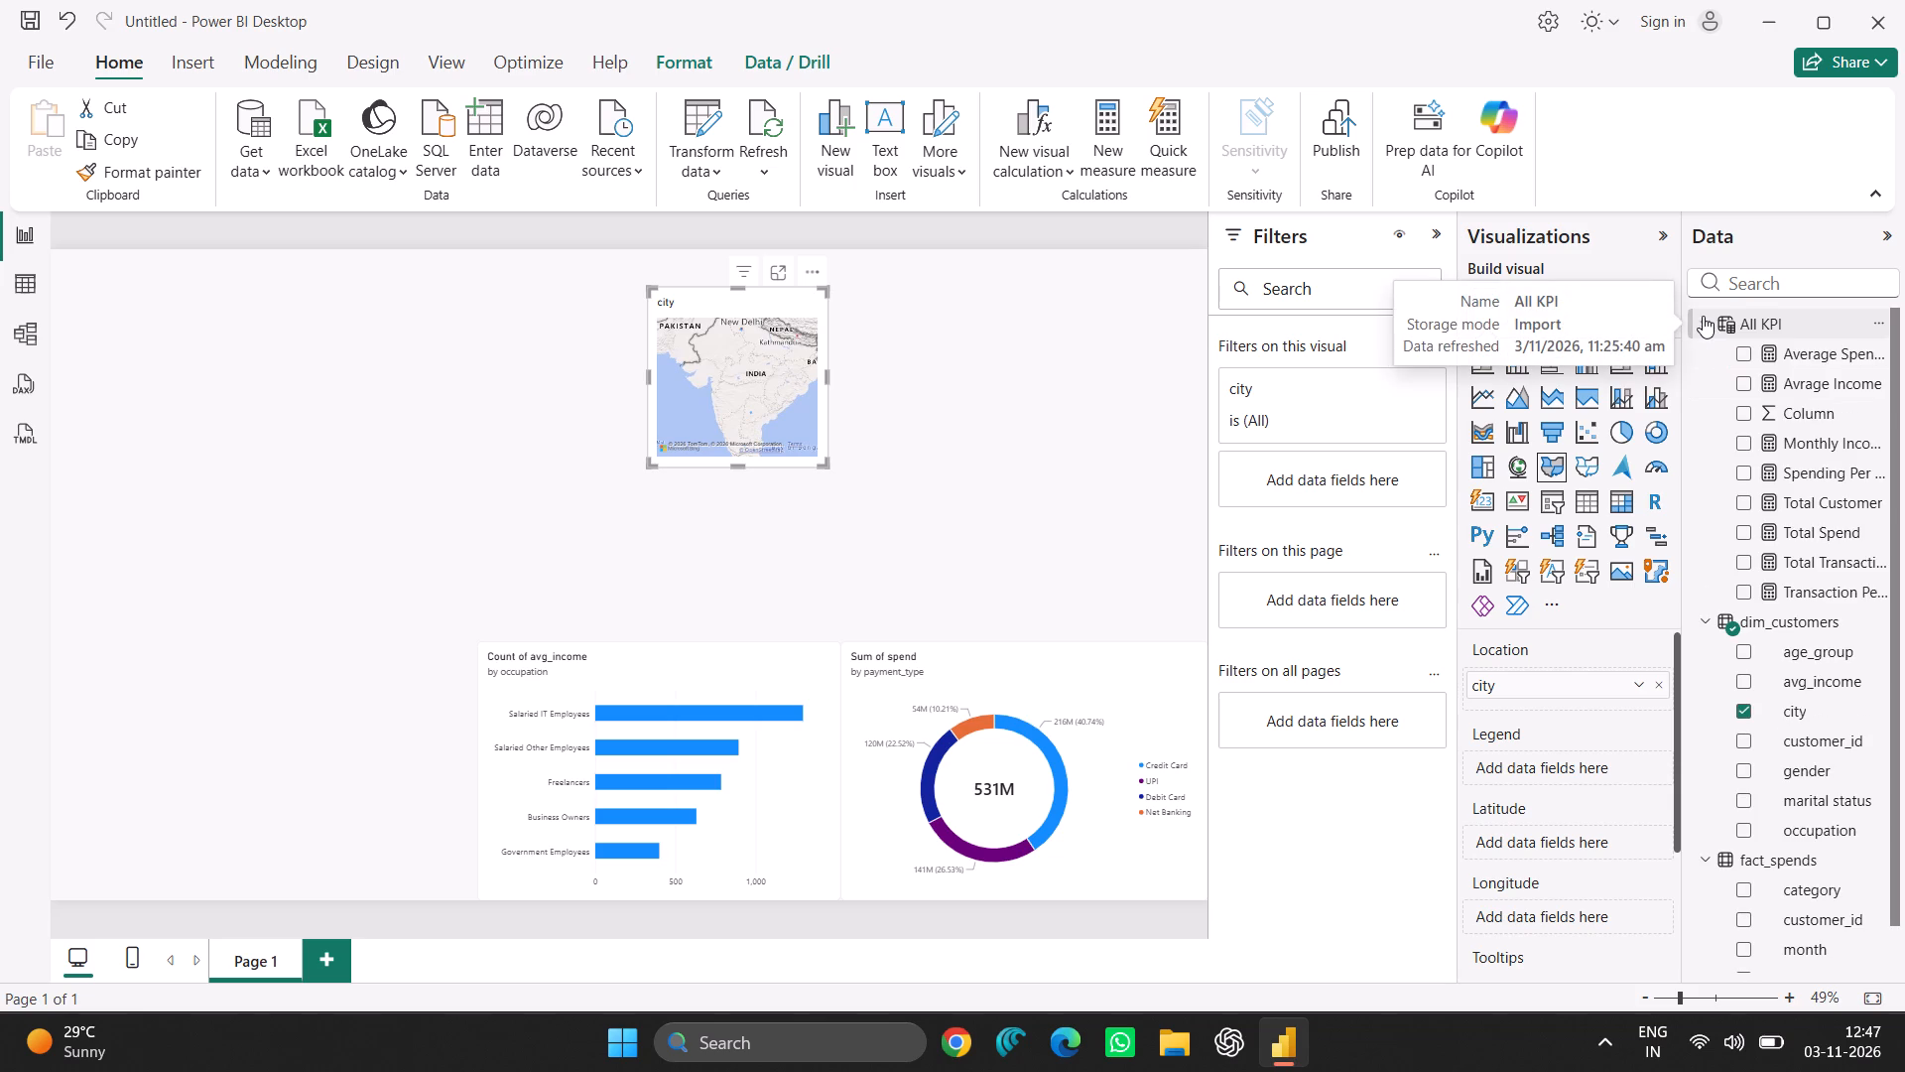
click(1744, 529)
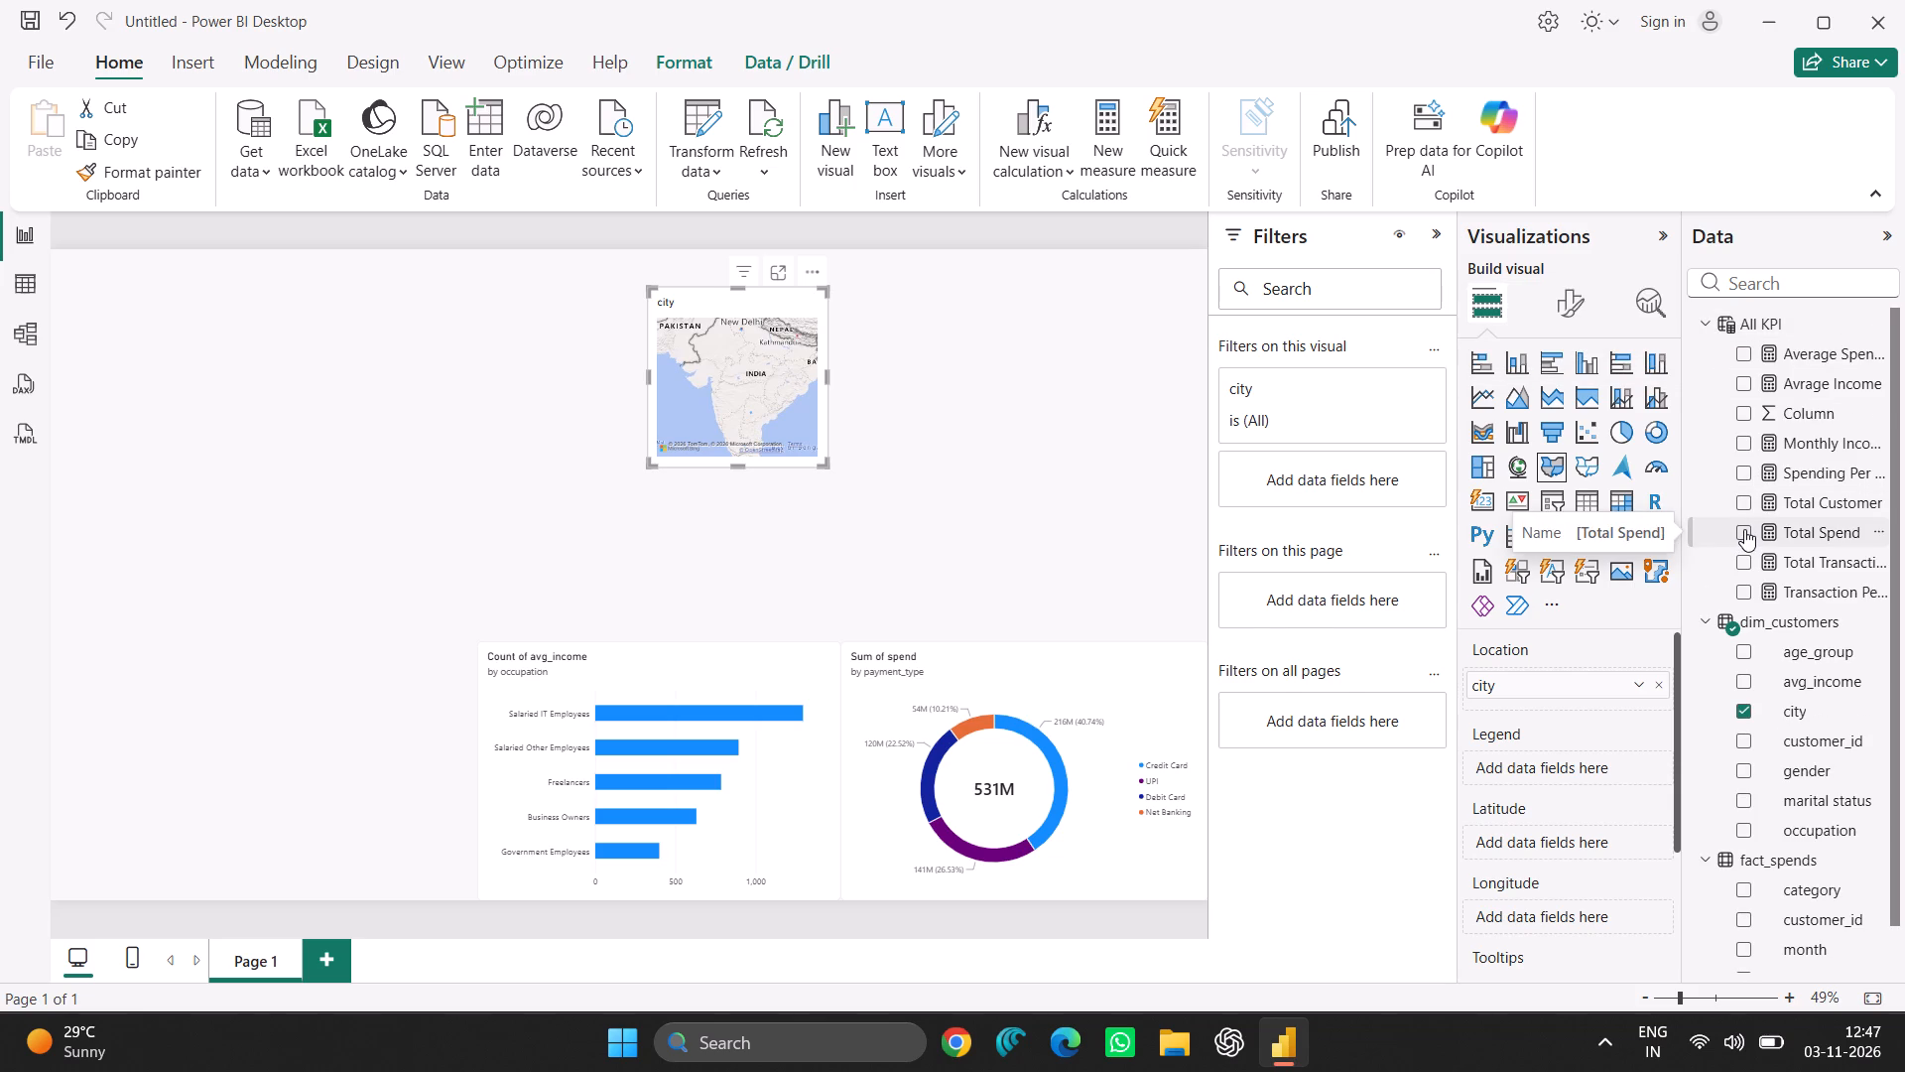